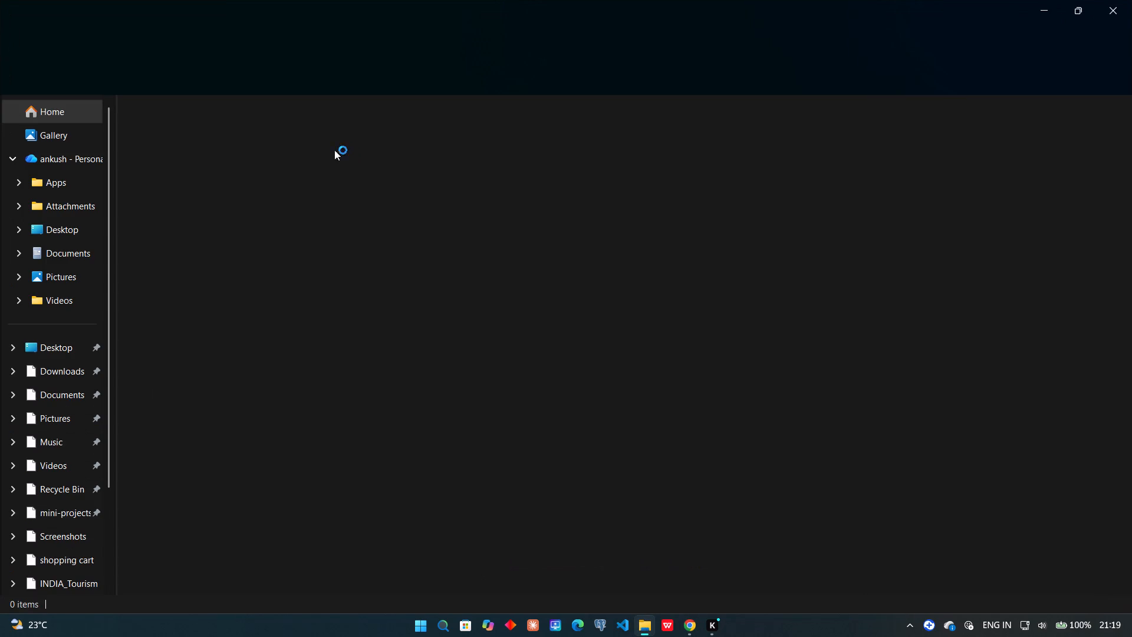
left_click(72, 367)
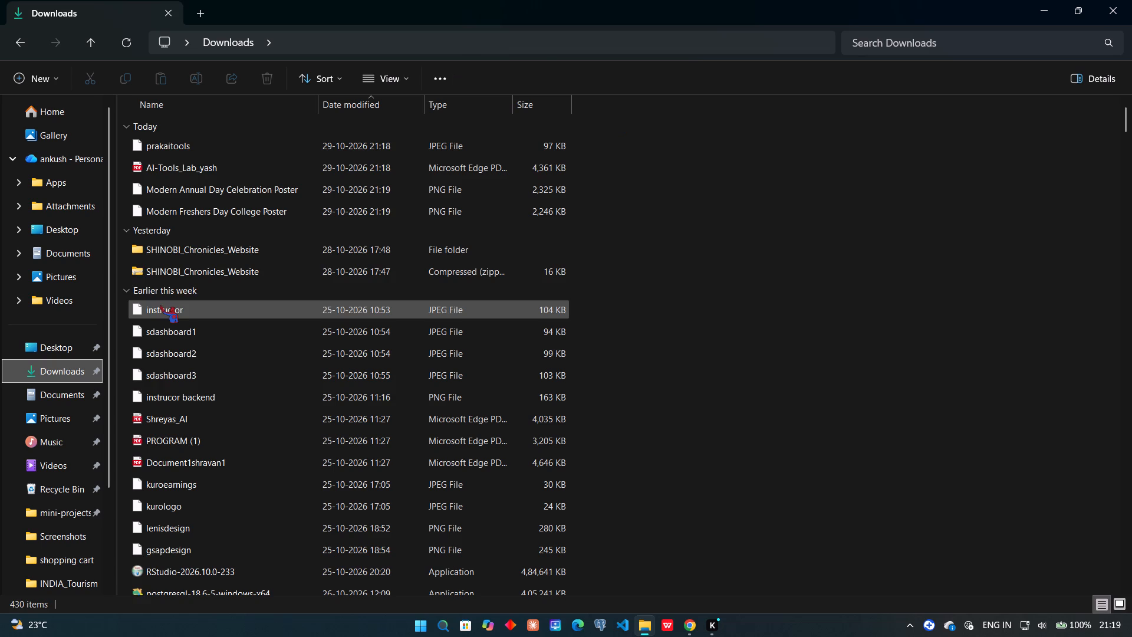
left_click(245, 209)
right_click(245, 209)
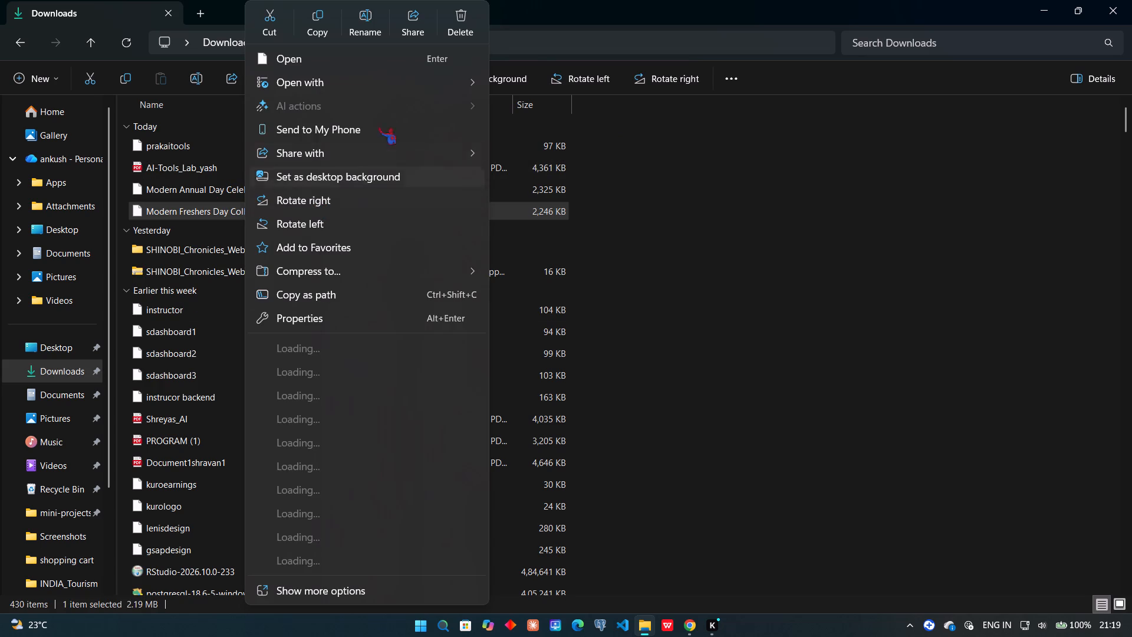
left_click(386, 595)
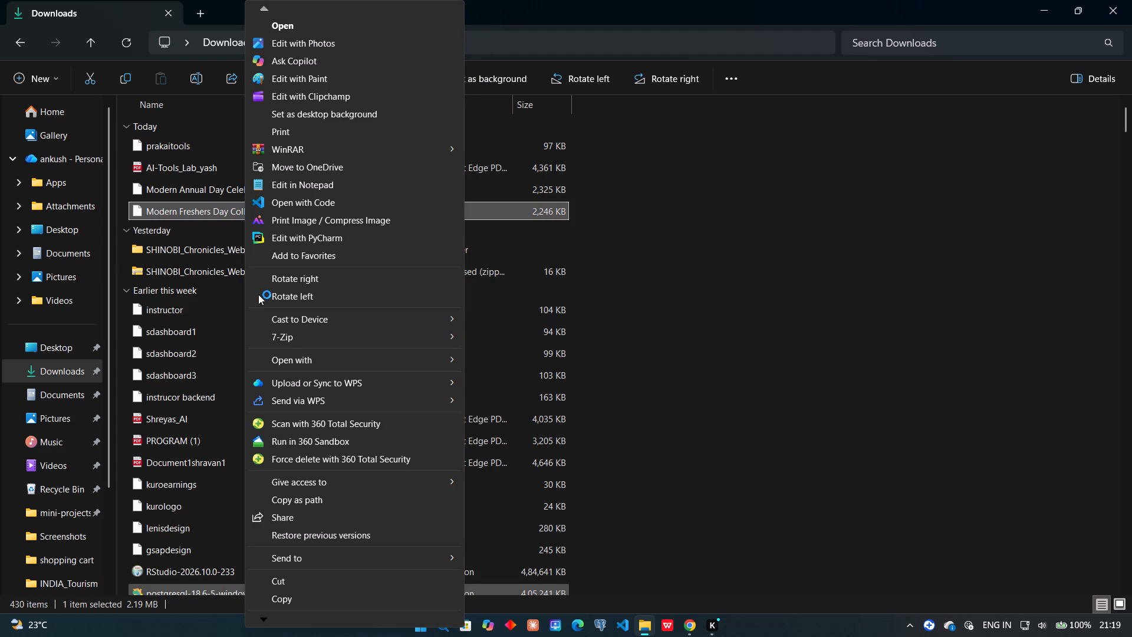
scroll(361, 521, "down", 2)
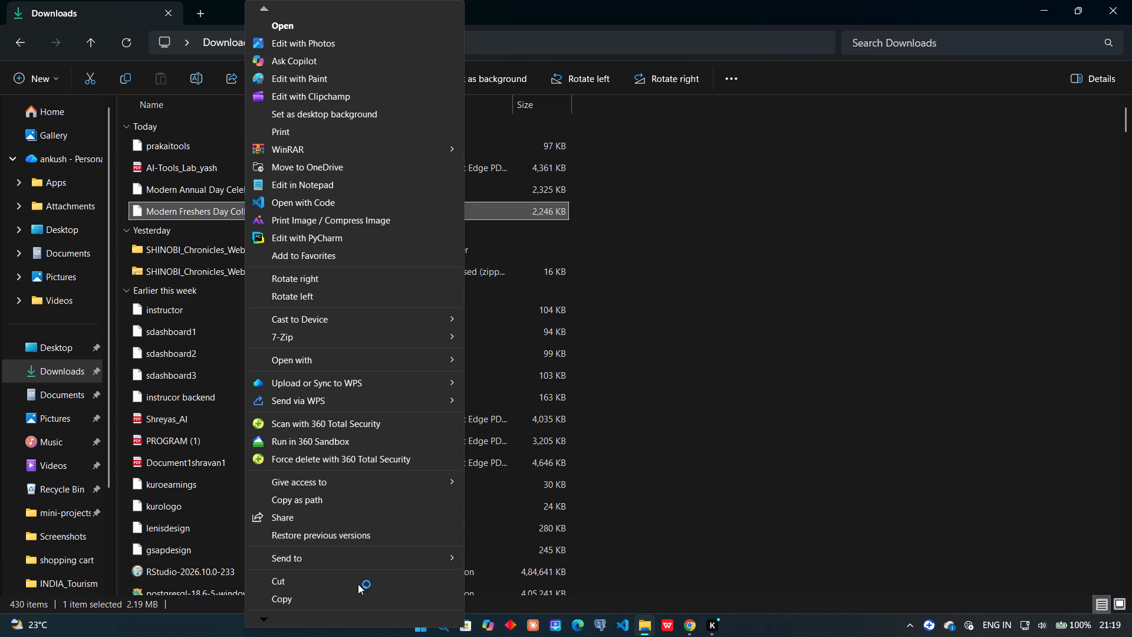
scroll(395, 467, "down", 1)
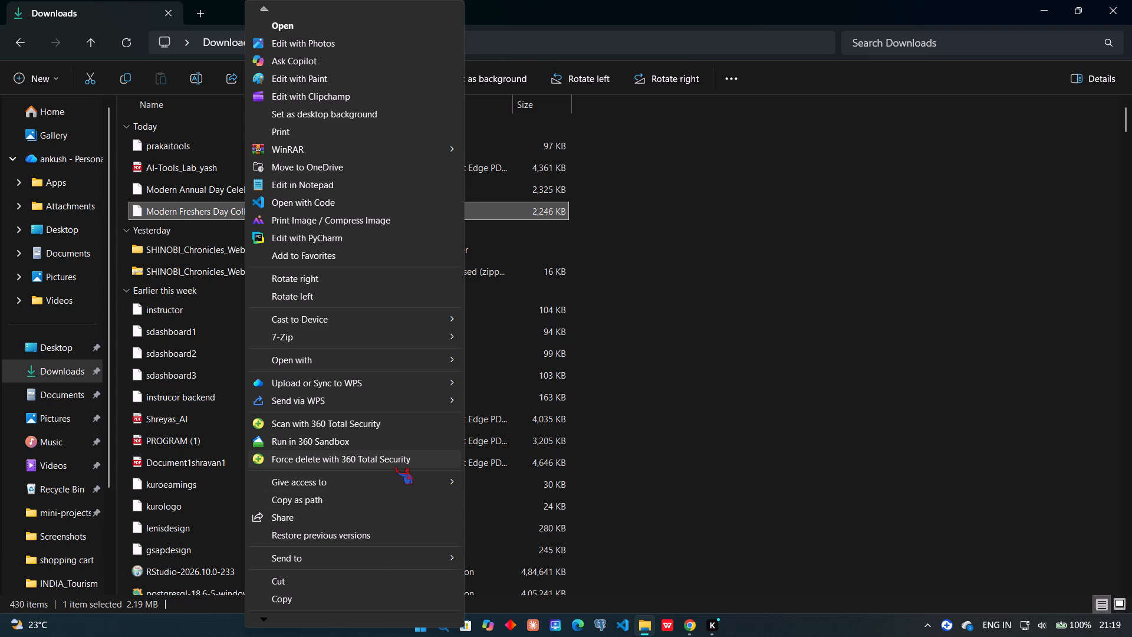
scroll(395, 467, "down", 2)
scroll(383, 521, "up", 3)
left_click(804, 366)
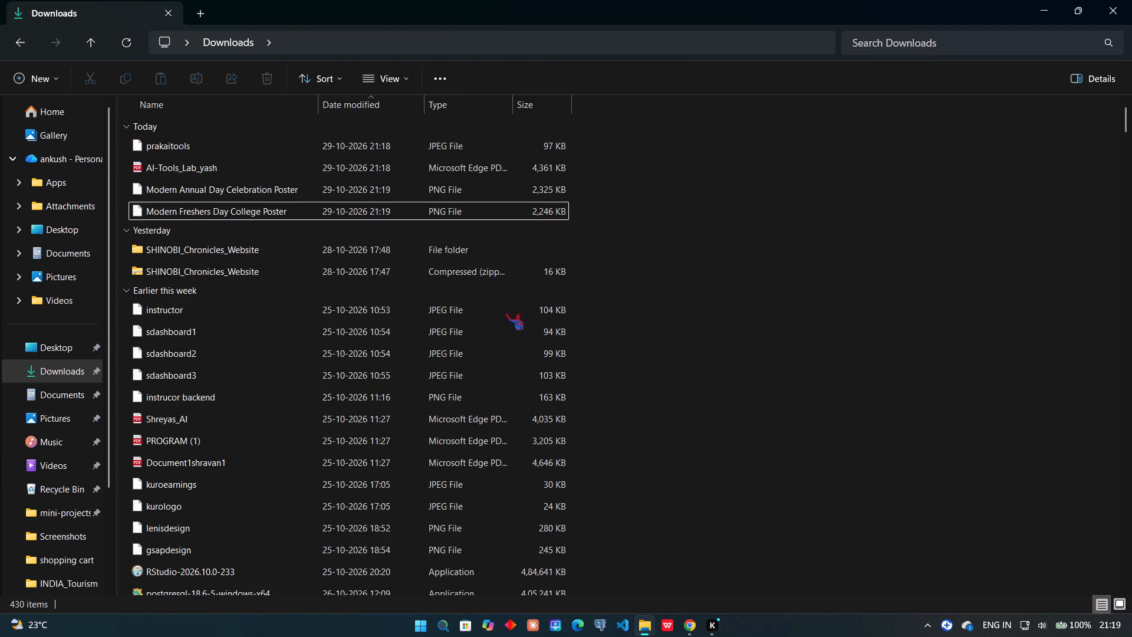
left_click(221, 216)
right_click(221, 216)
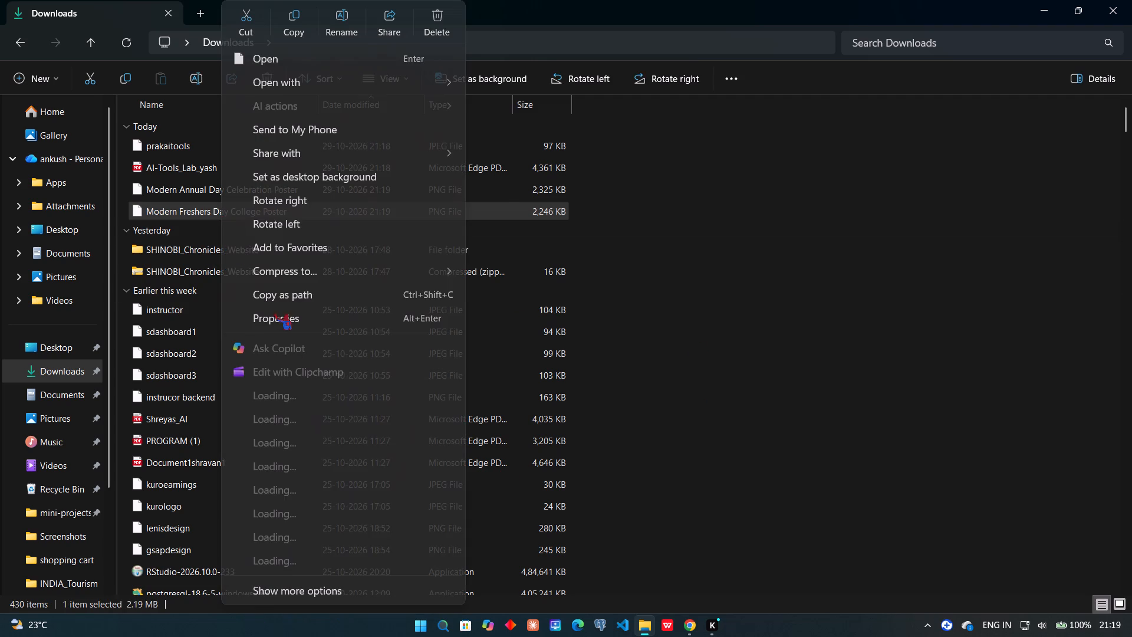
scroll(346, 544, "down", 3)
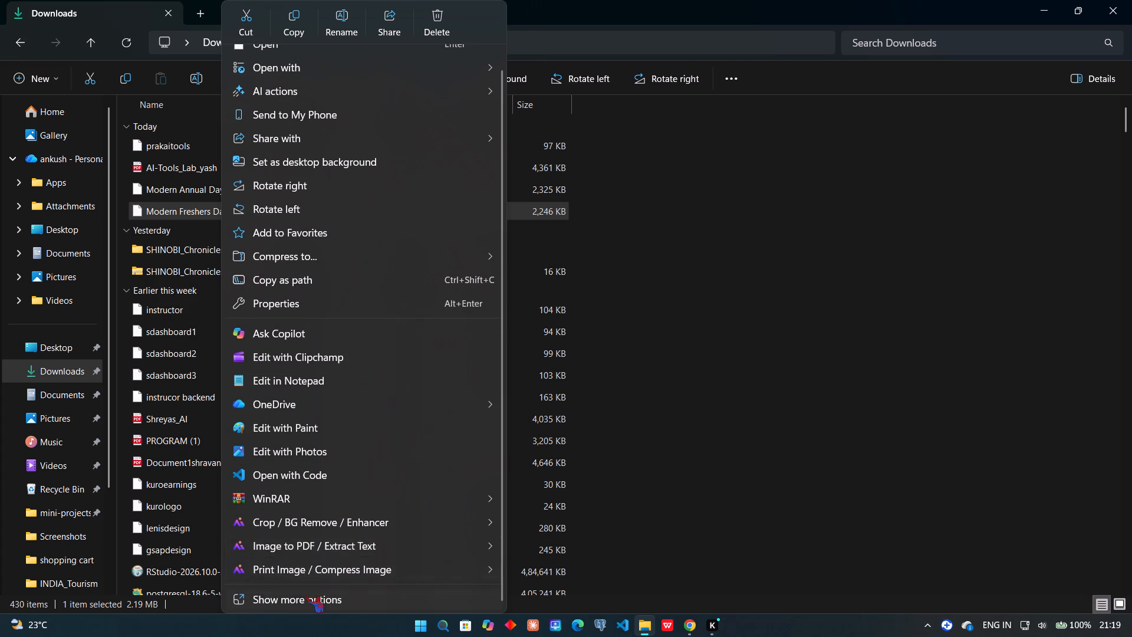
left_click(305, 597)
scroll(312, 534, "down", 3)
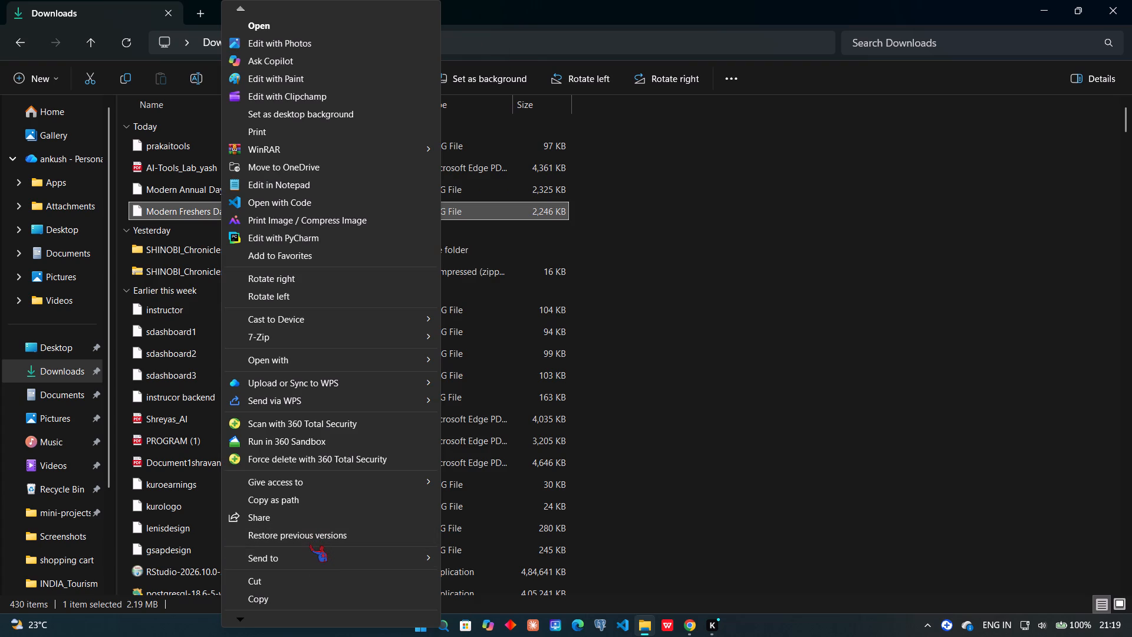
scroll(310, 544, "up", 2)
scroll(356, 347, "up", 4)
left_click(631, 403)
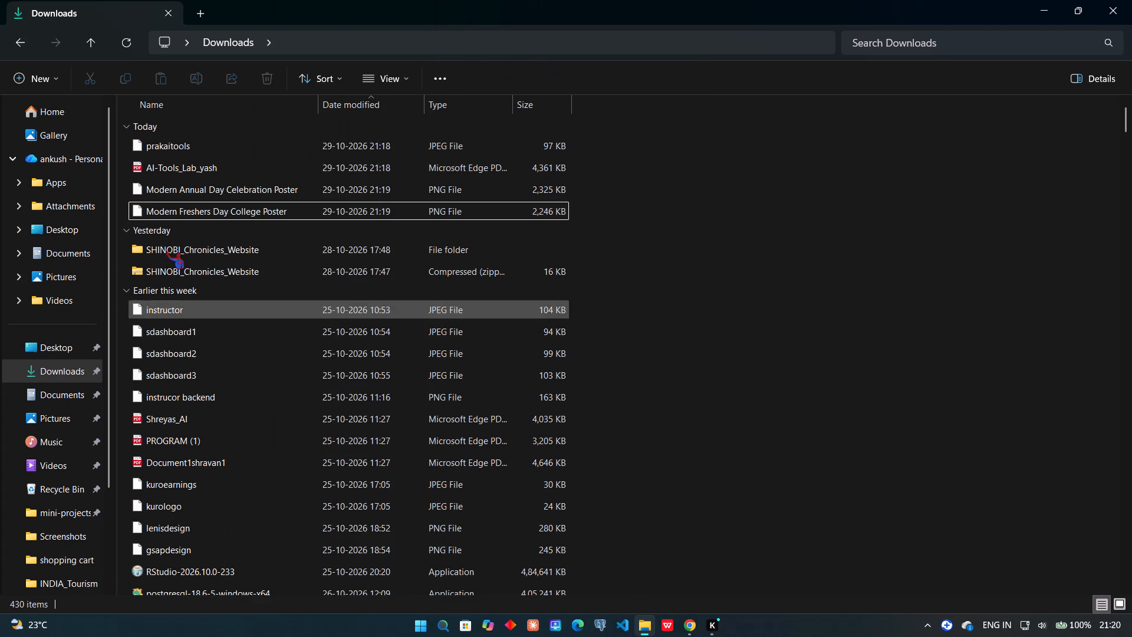
Rename the "Modern Freshers Day College Poster" image as Output2.
left_click(163, 203)
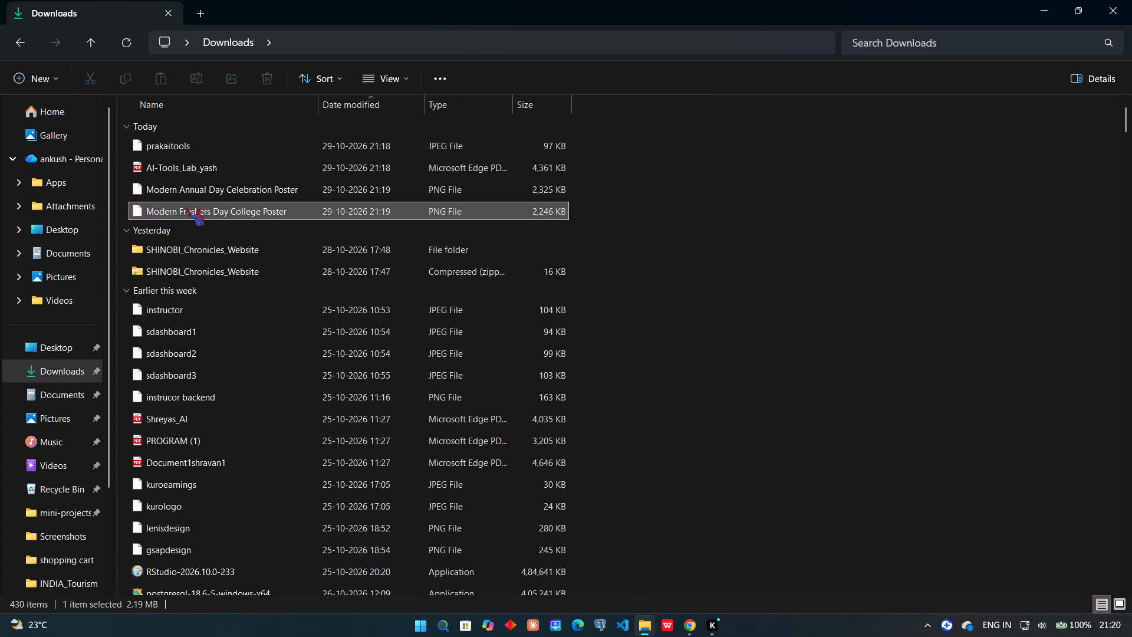
left_click(186, 208)
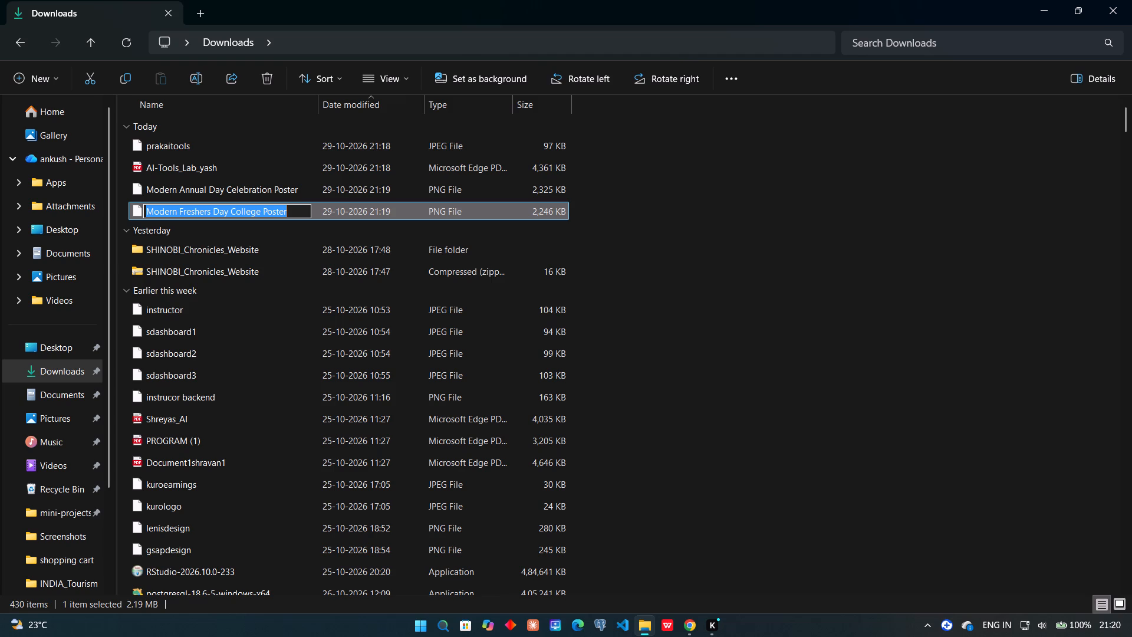
key("BackSpace")
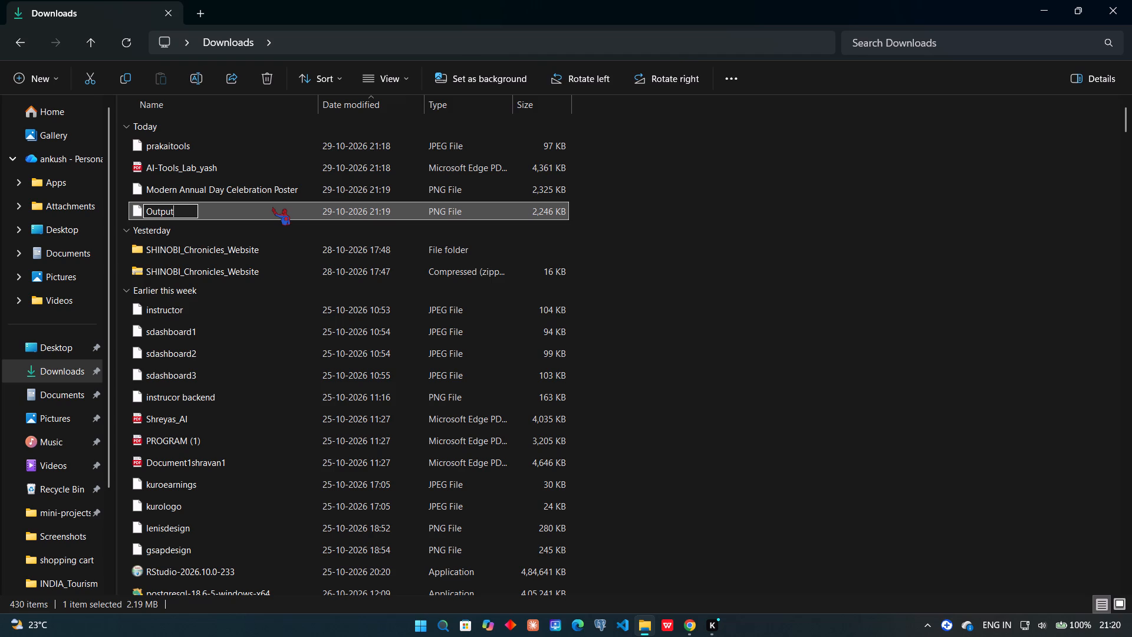
key("2")
key("Return")
Rename the "Modern Annual Day Celebration Poster" image as Outpu1.
left_click(215, 192)
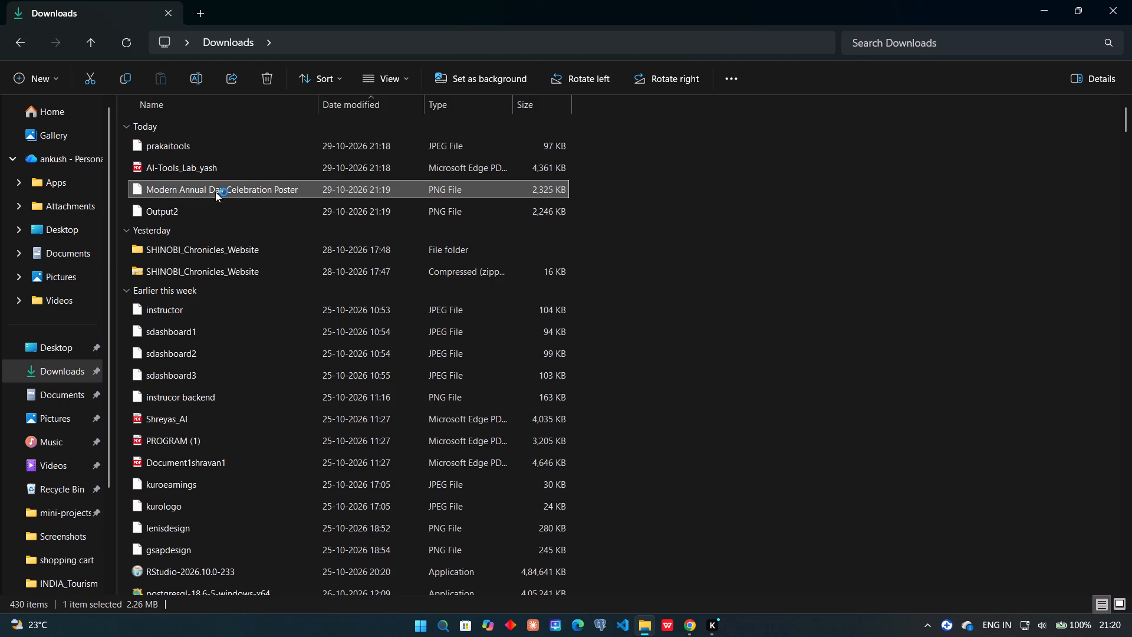
left_click(215, 192)
key("BackSpace")
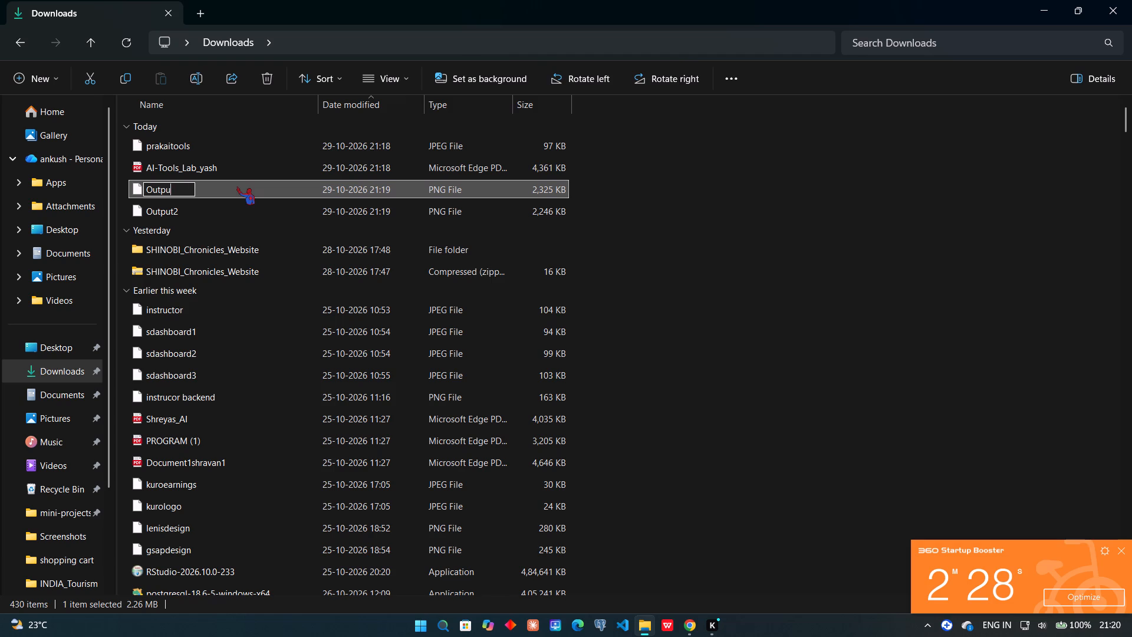
key("1")
key("Return")
Open the AI-Tools_Lab_yash PDF with Word, just once, from the full list of available apps.
left_click(228, 170)
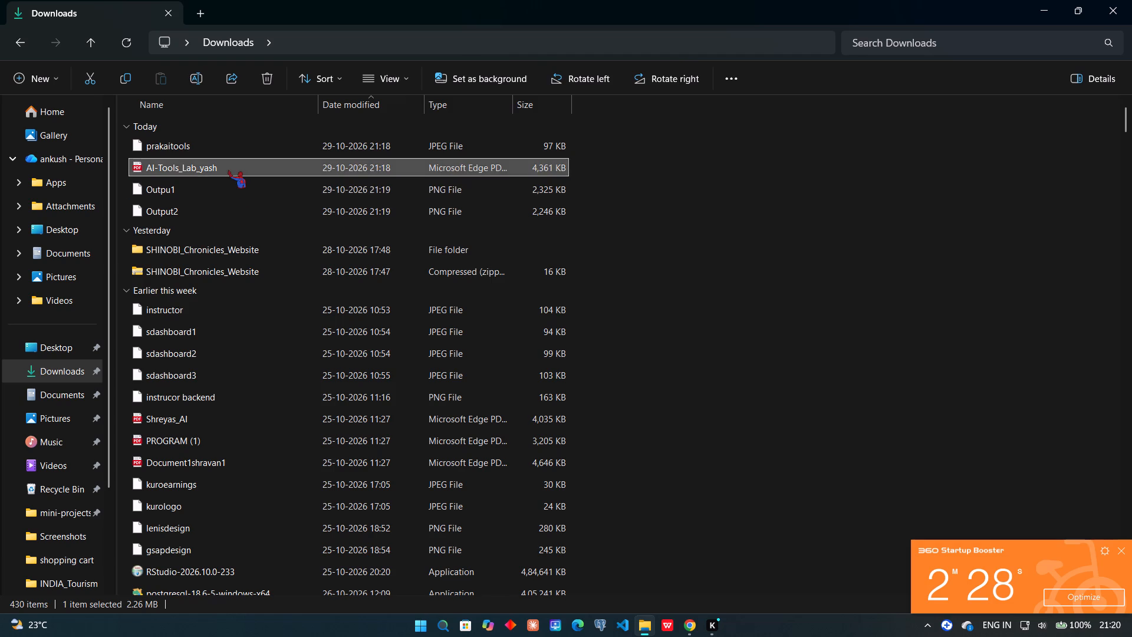
right_click(228, 170)
left_click(341, 145)
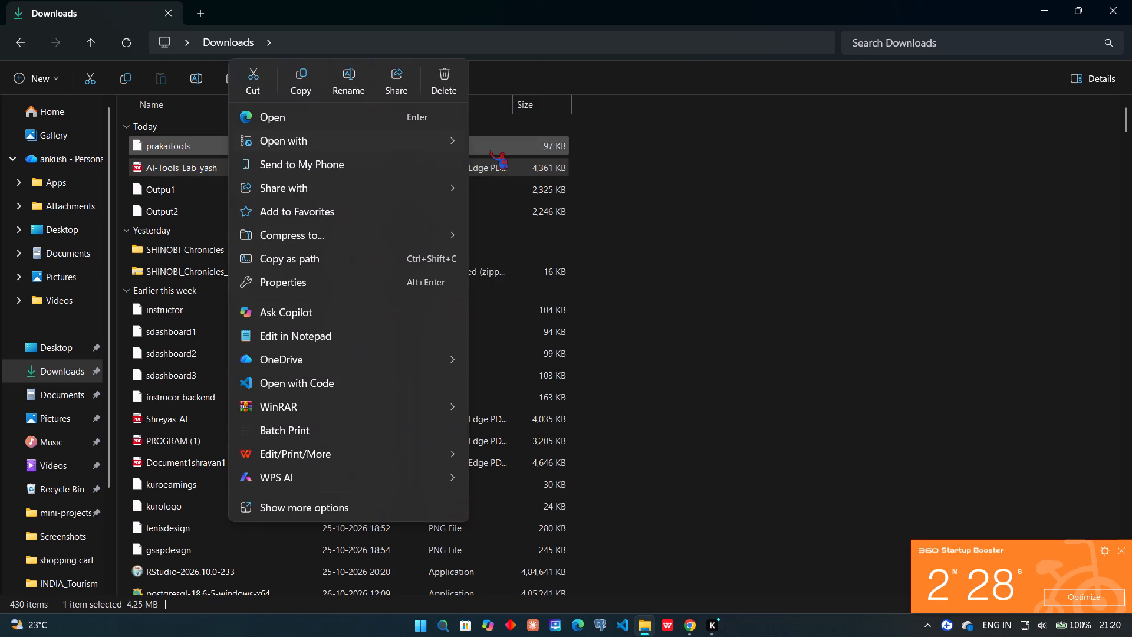
left_click(427, 143)
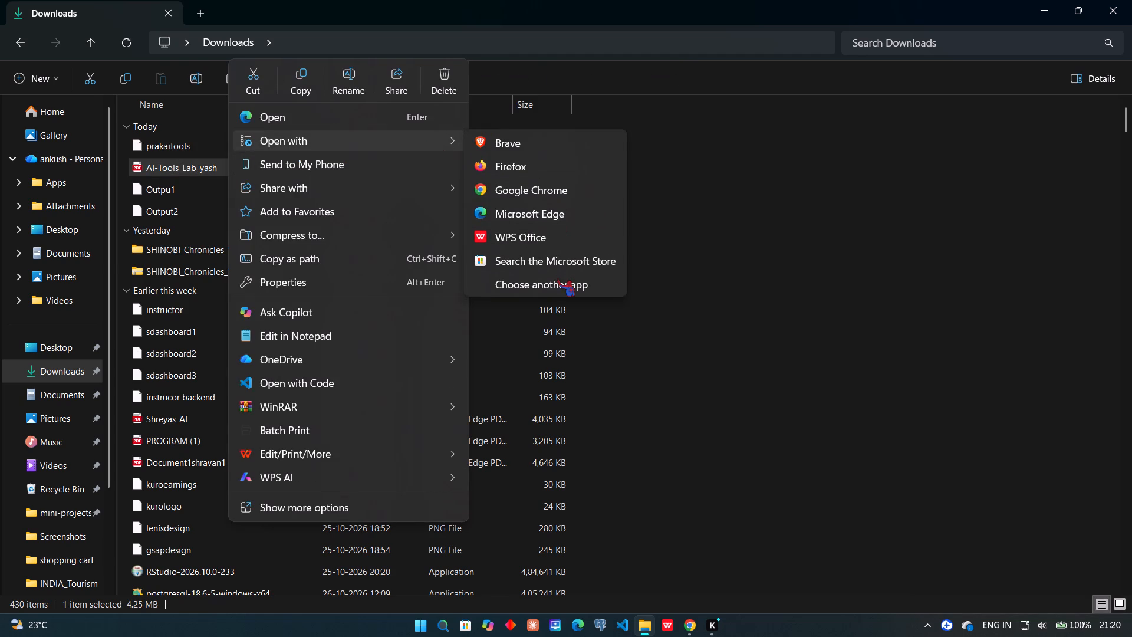
left_click(557, 279)
scroll(541, 336, "down", 2)
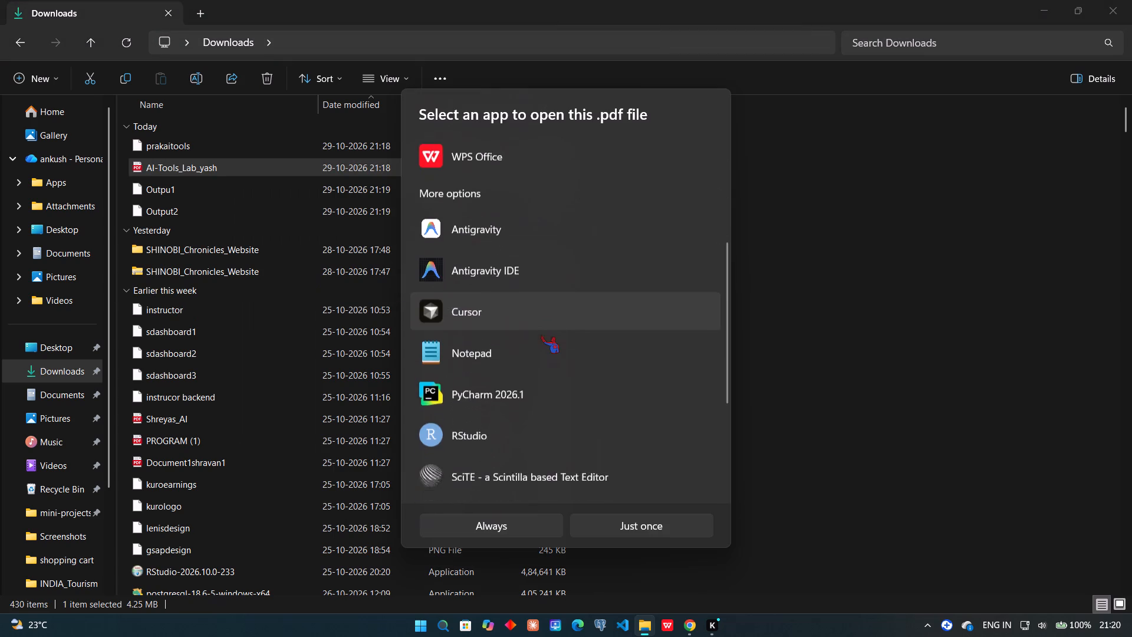
scroll(540, 376, "down", 3)
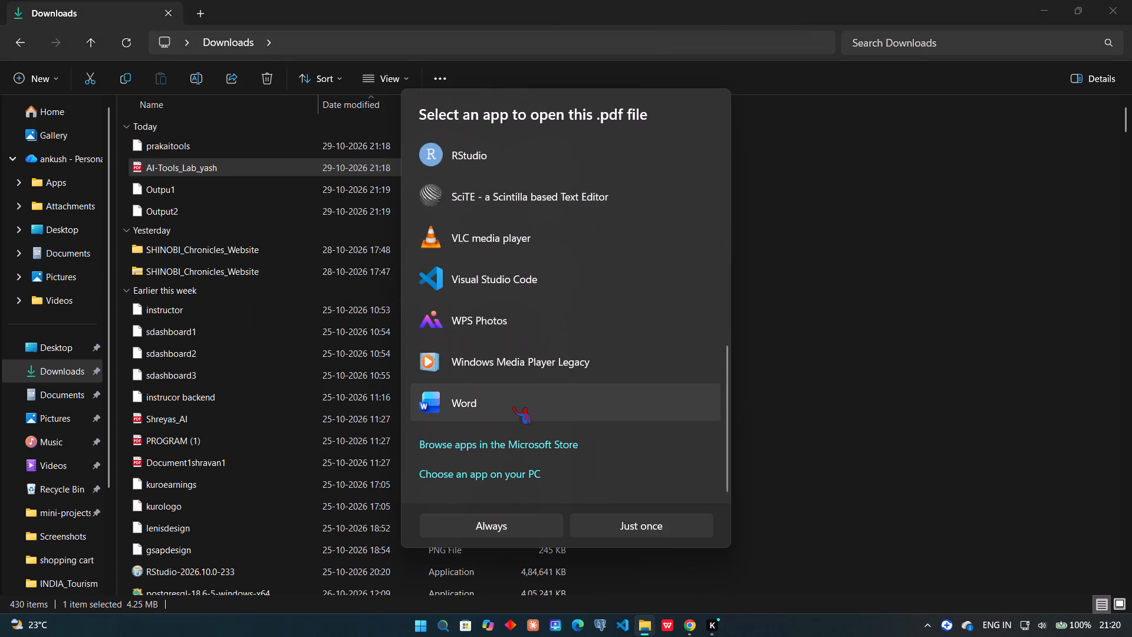
left_click(511, 411)
left_click(654, 530)
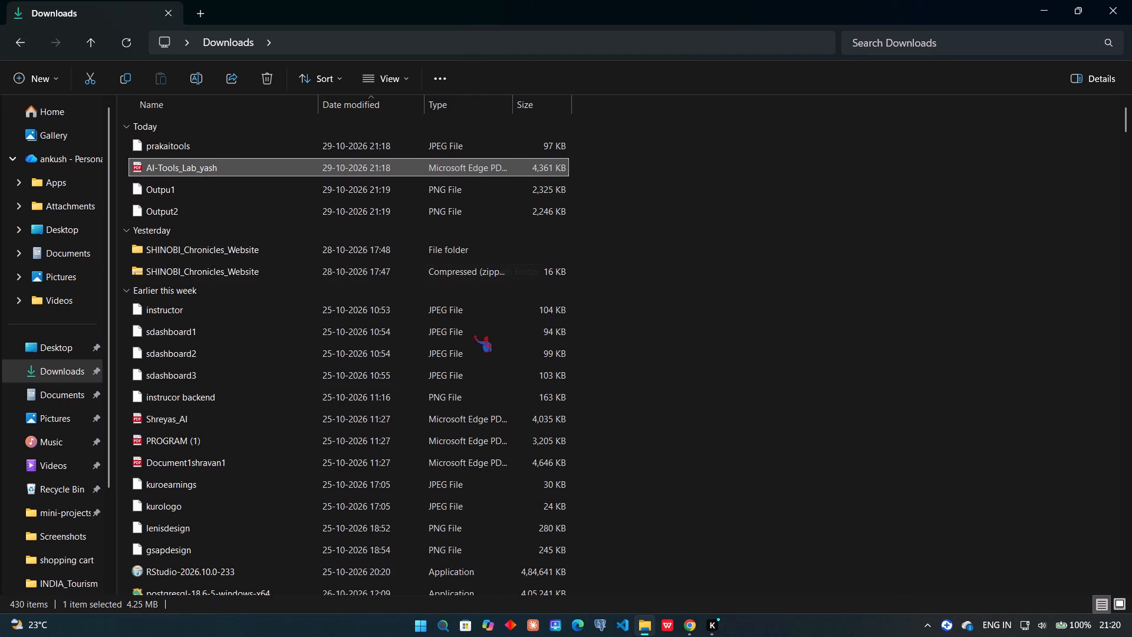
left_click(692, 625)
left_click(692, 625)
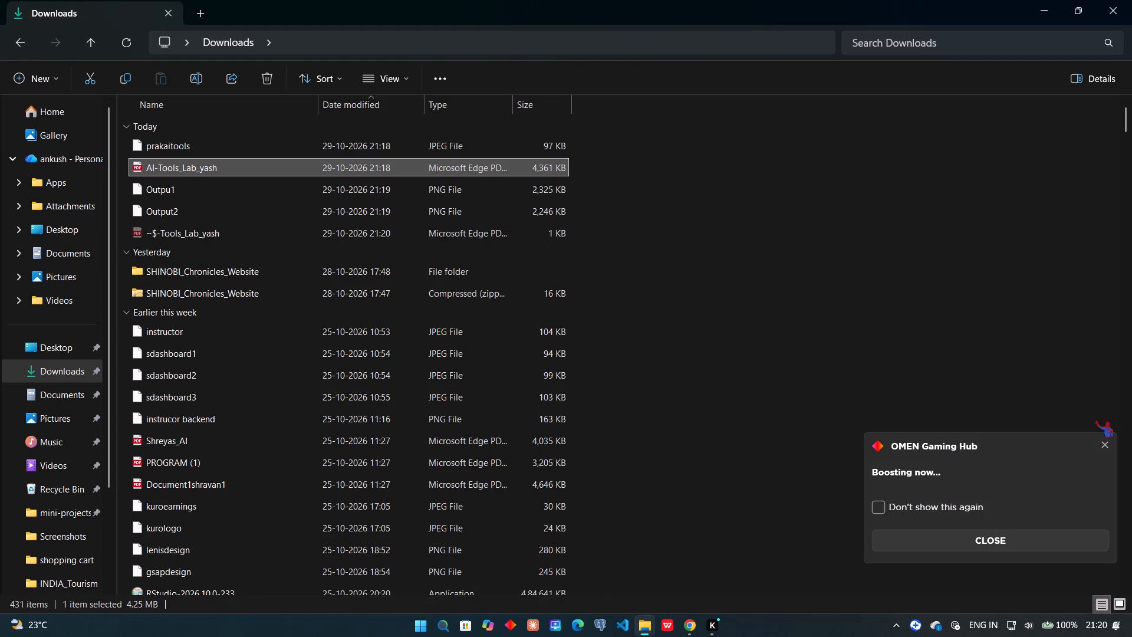
Dismiss the OMEN Gaming Hub notification.
left_click(1100, 441)
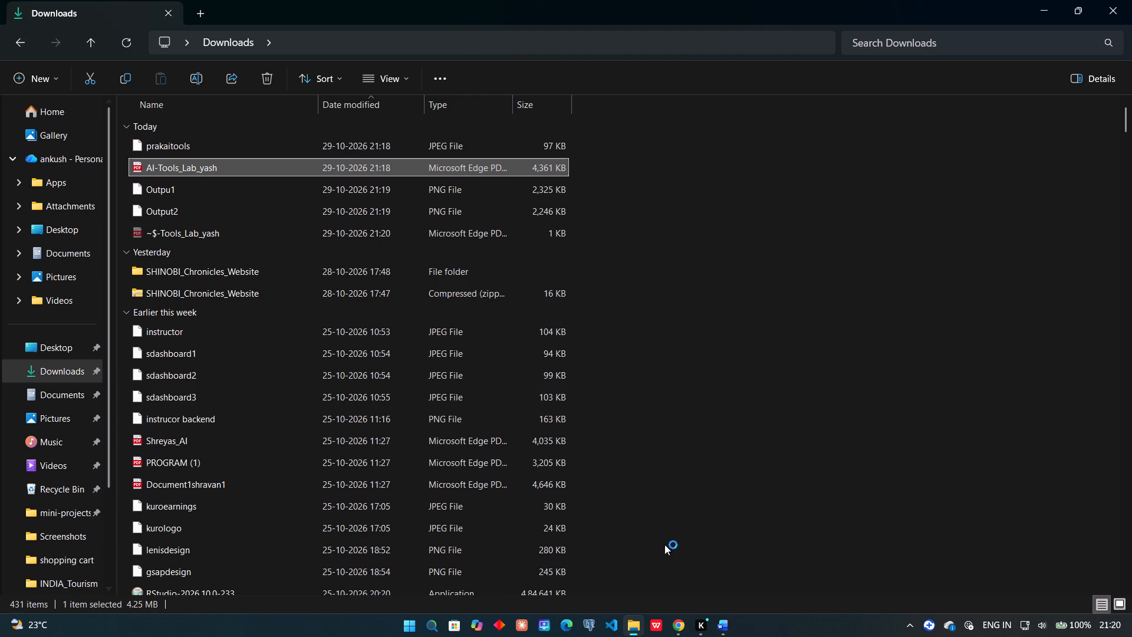
Switch to Word and accept converting the PDF to an editable document.
left_click(724, 623)
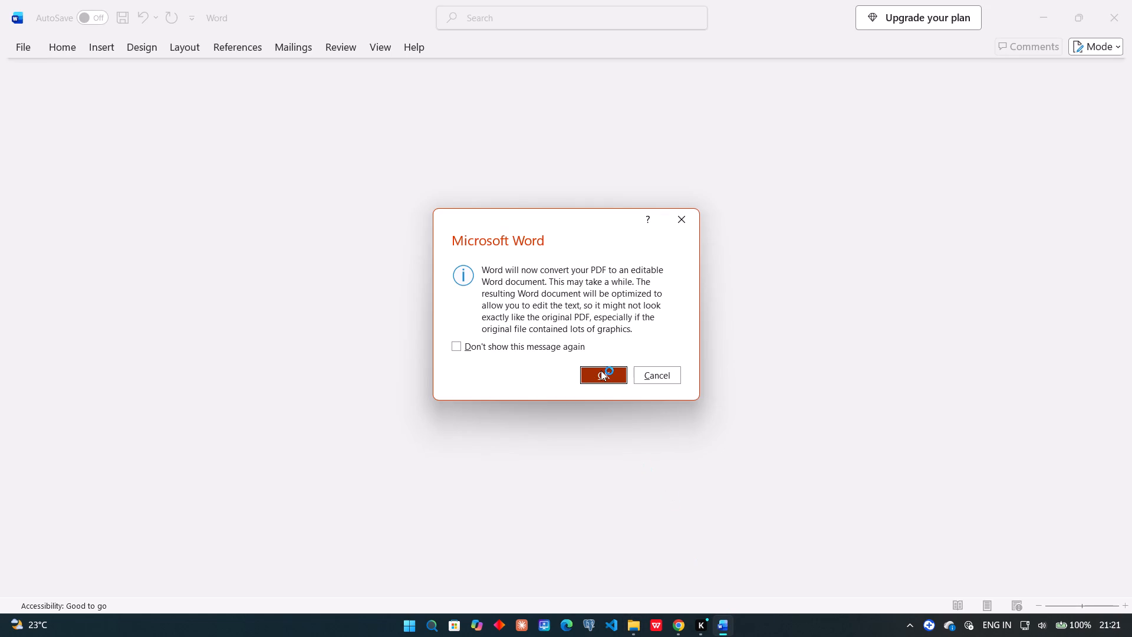
left_click(601, 370)
Lower the display brightness all the way.
left_click(1067, 629)
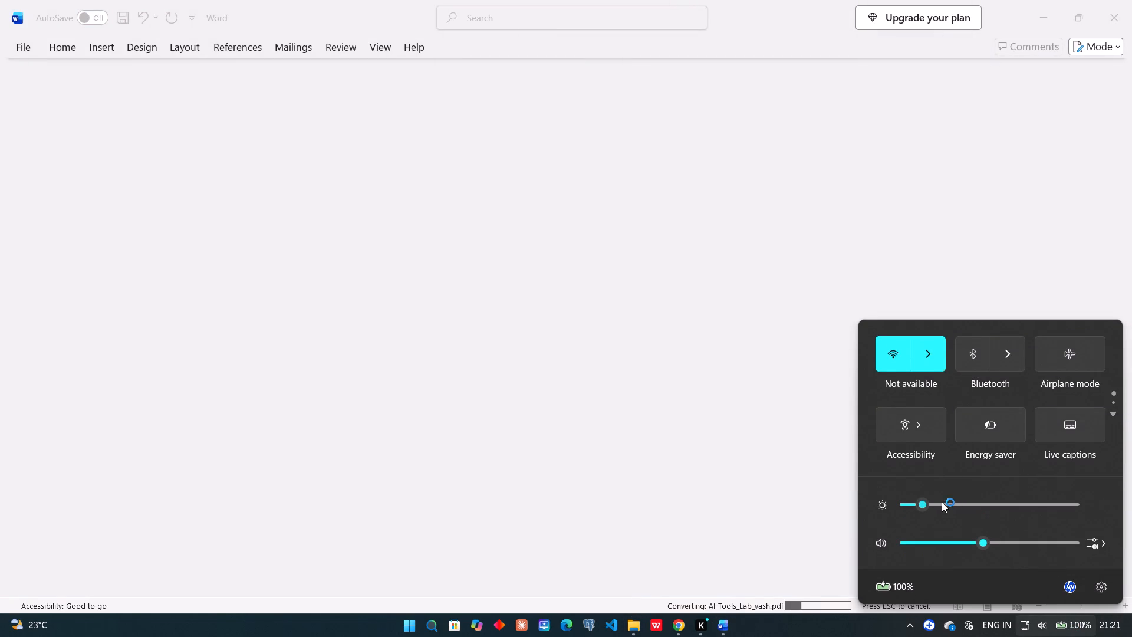
left_click_drag(918, 503, 843, 504)
left_click(1008, 254)
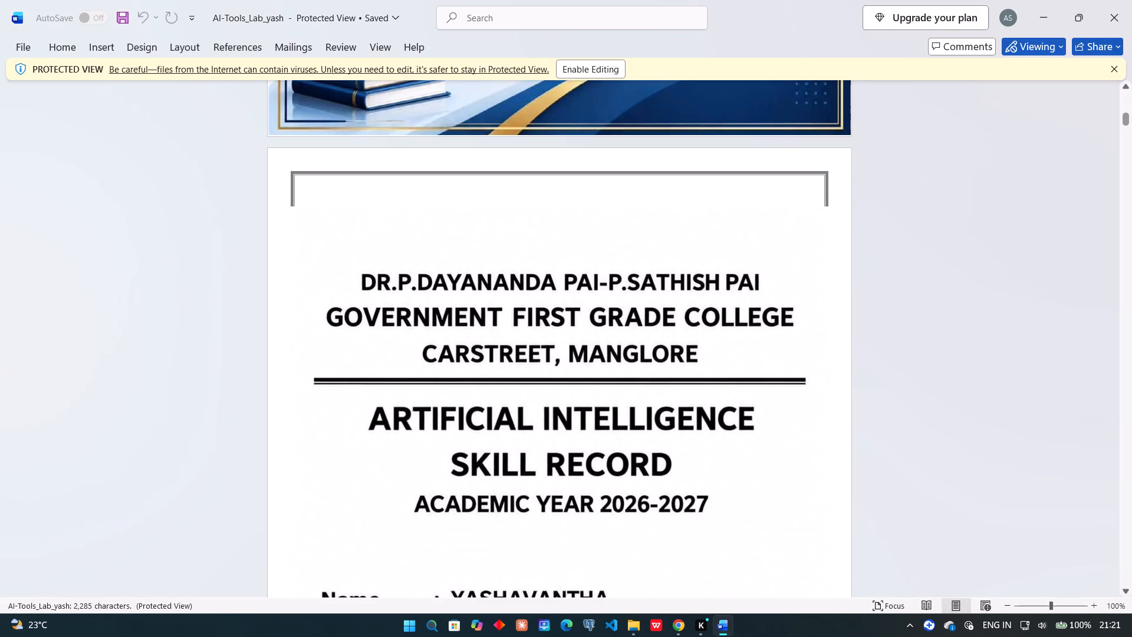
Enable editing for the protected AI-Tools_Lab_yash document and accept its conversion from PDF.
left_click(583, 73)
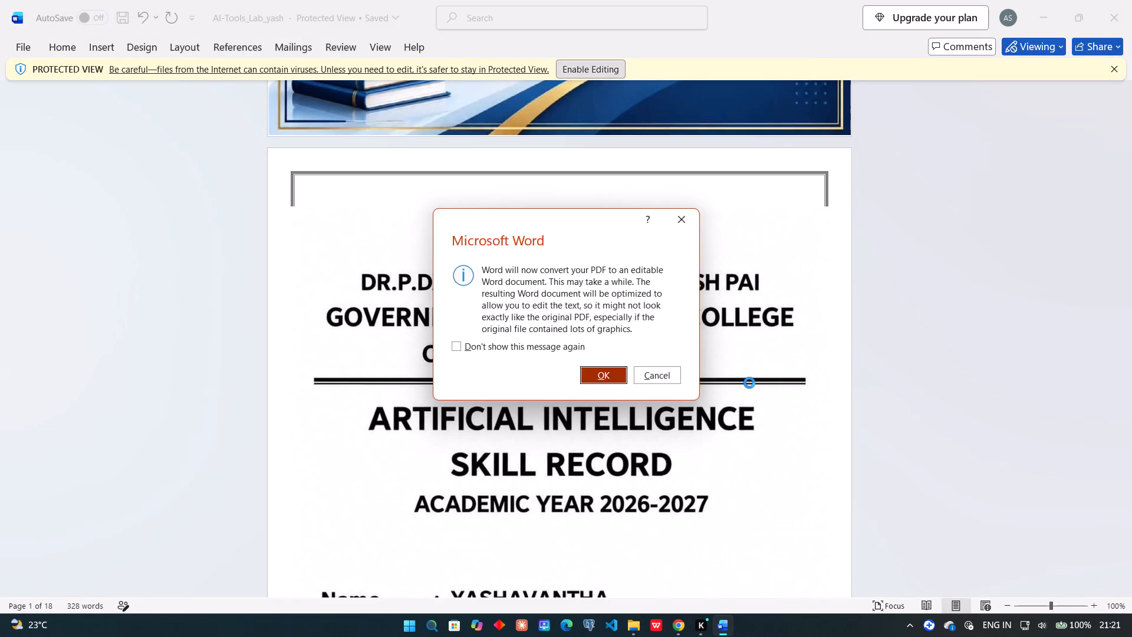
left_click(608, 378)
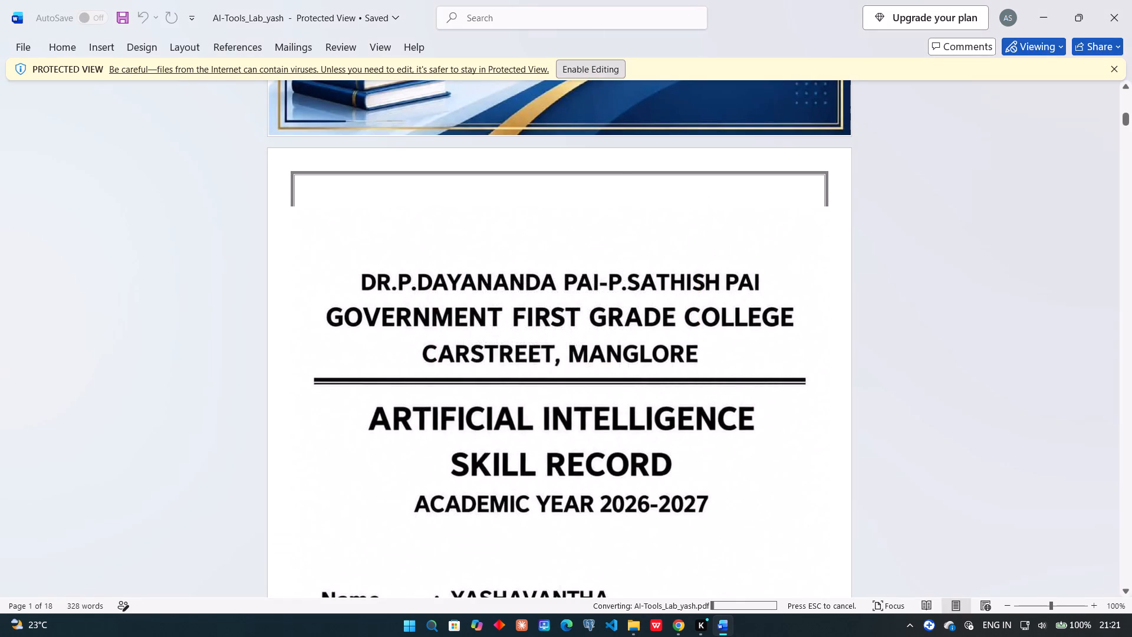
Look through the converted lab document from the cover to the later pages and back to the cover.
scroll(669, 351, "up", 2)
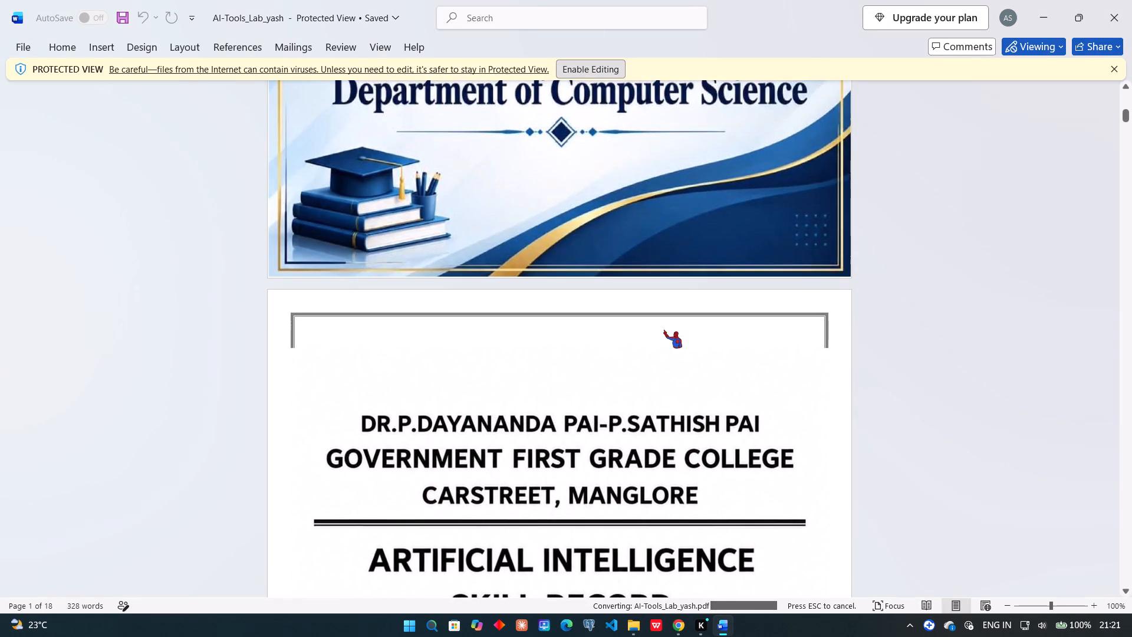
scroll(664, 330, "up", 3)
scroll(664, 330, "down", 3)
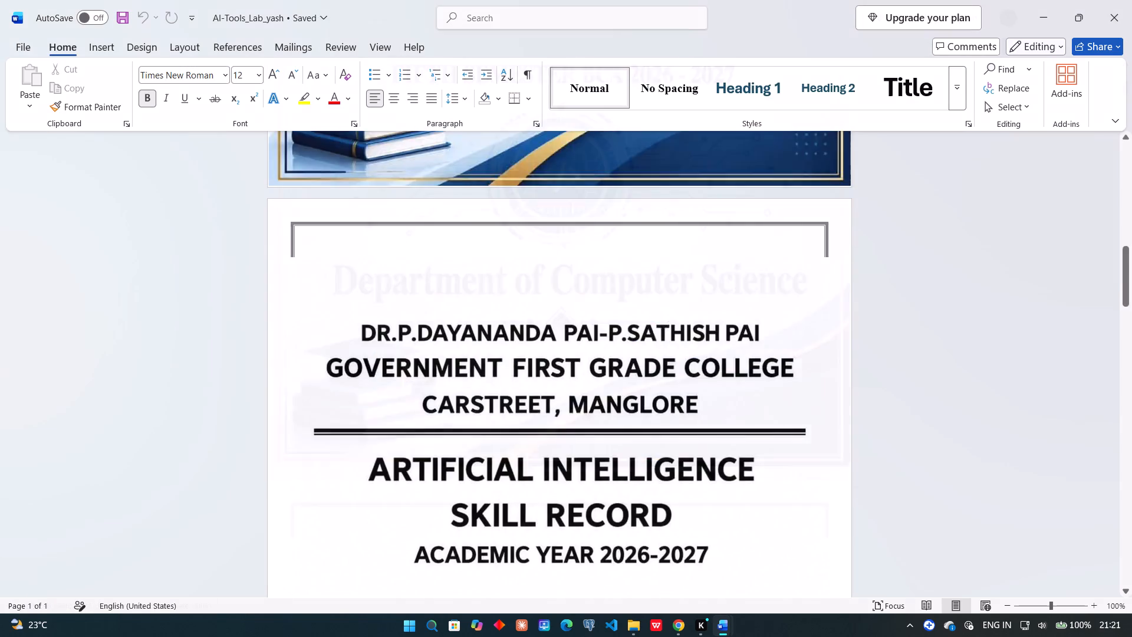
scroll(664, 327, "up", 6)
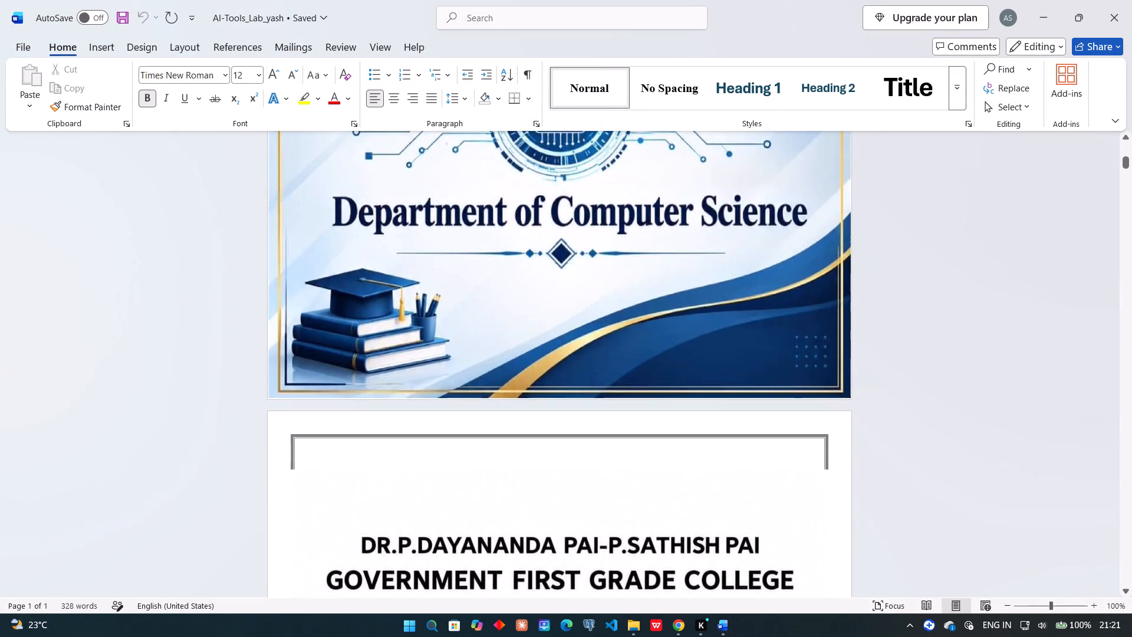
scroll(664, 327, "down", 12)
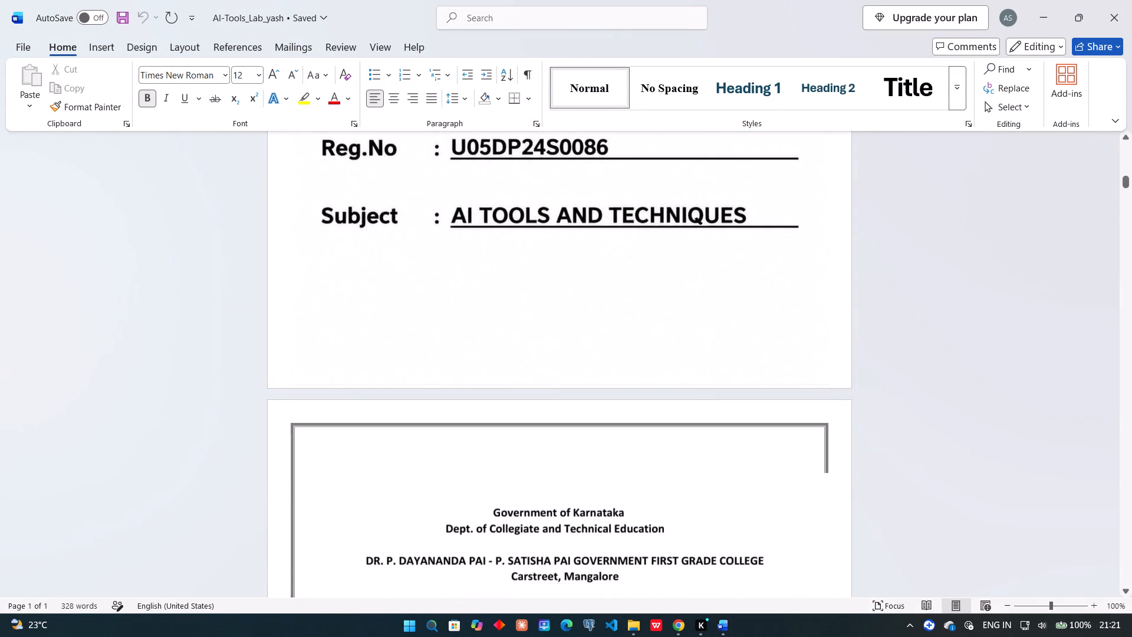
left_click_drag(1128, 179, 1131, 518)
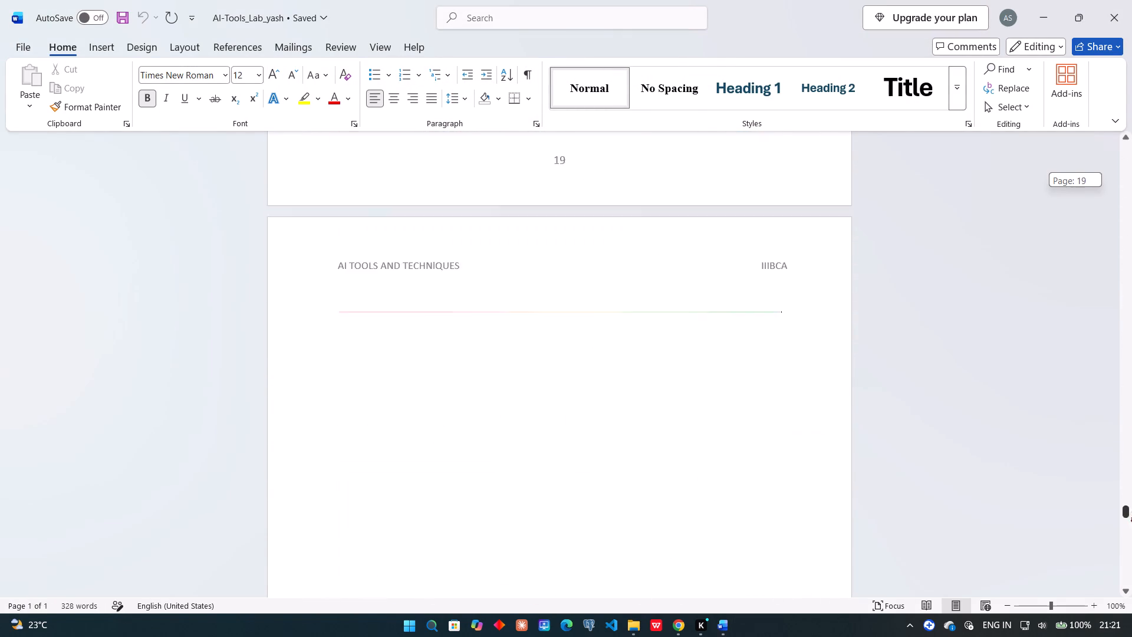
left_click_drag(1131, 518, 1131, 129)
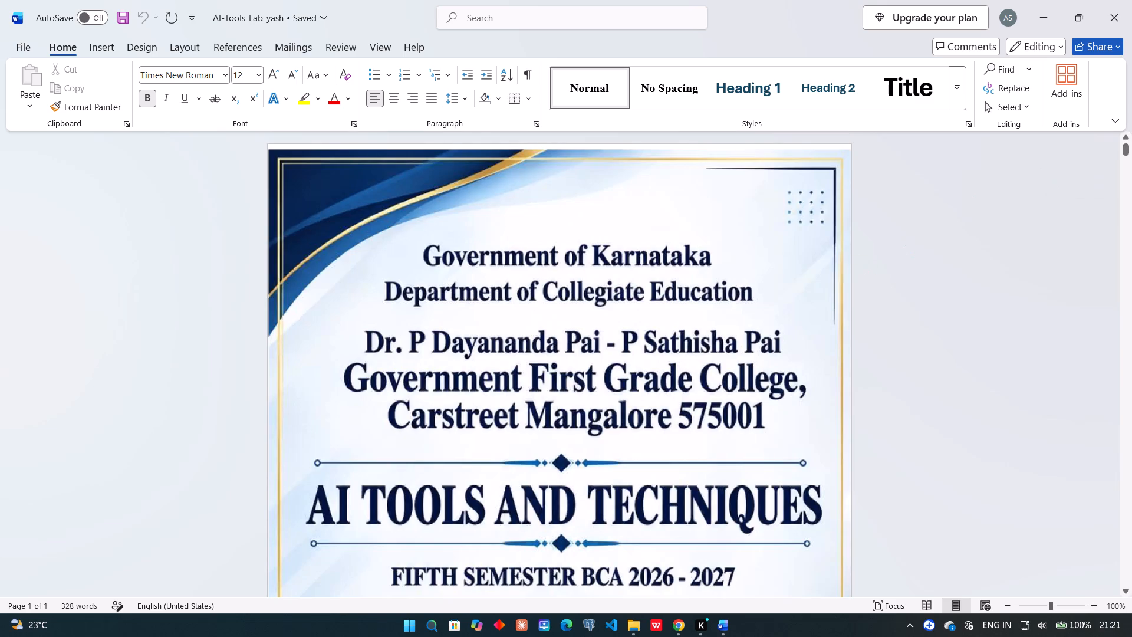
scroll(658, 469, "down", 2)
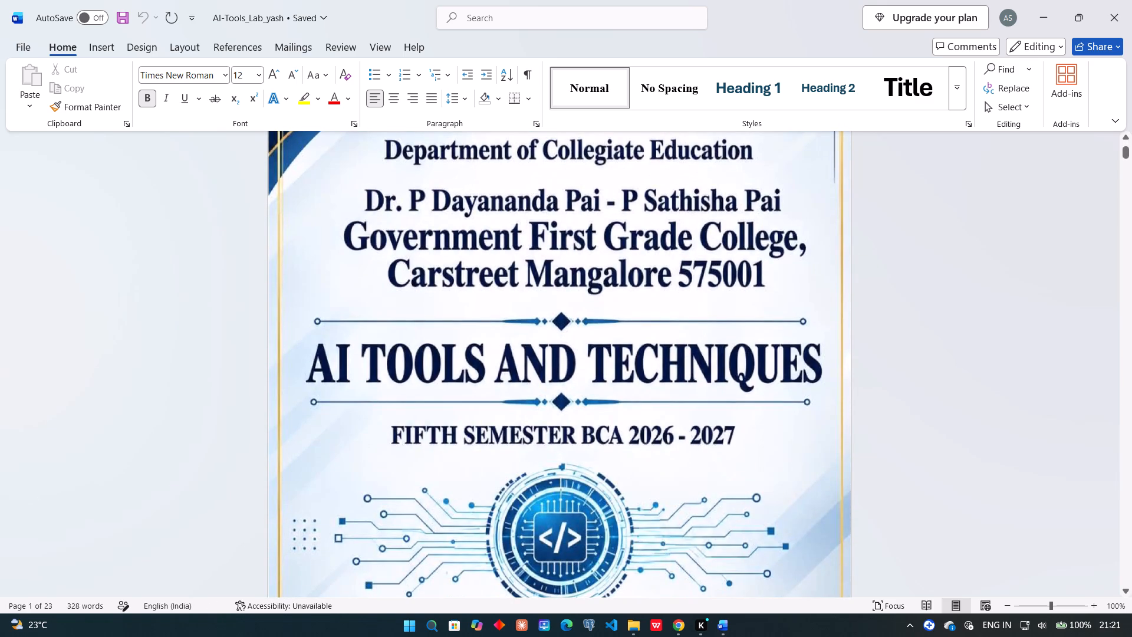
scroll(646, 383, "up", 3)
Shrink the Artificial Intelligence Skill Record picture on page 2 to about two-thirds of its width.
scroll(646, 383, "down", 2)
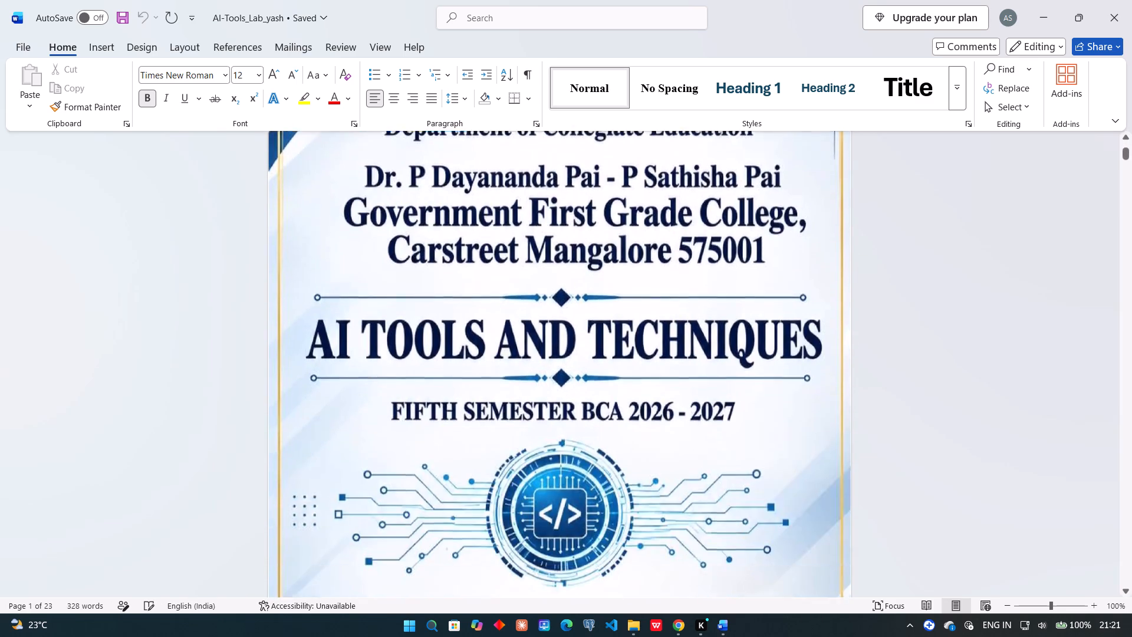
scroll(646, 383, "down", 10)
left_click(656, 315, "ctrl")
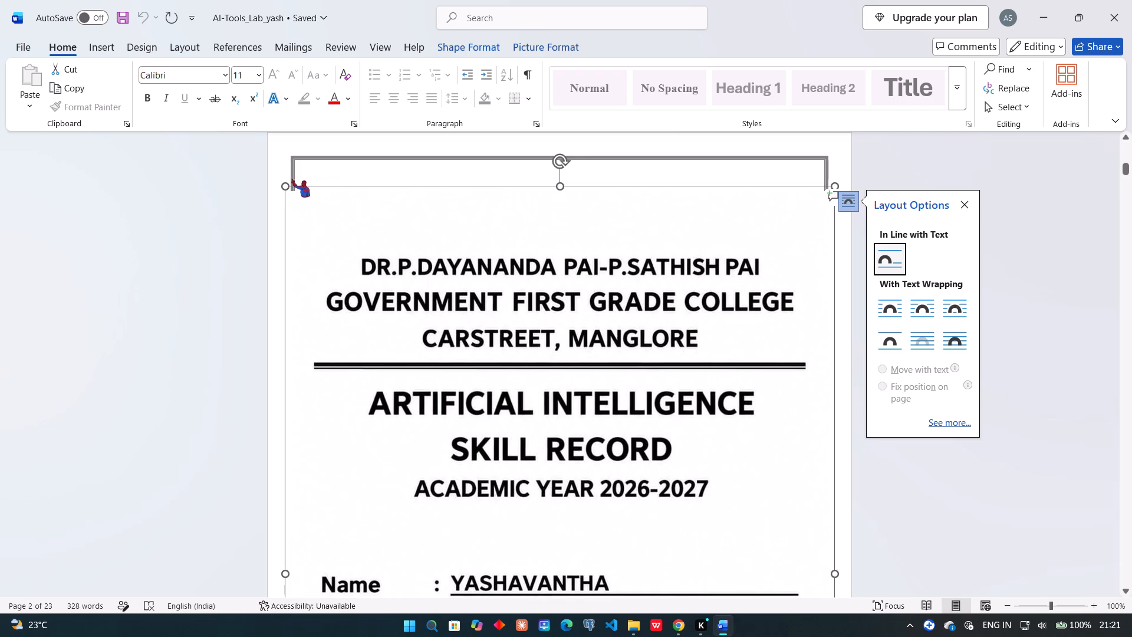
left_click_drag(284, 186, 487, 264)
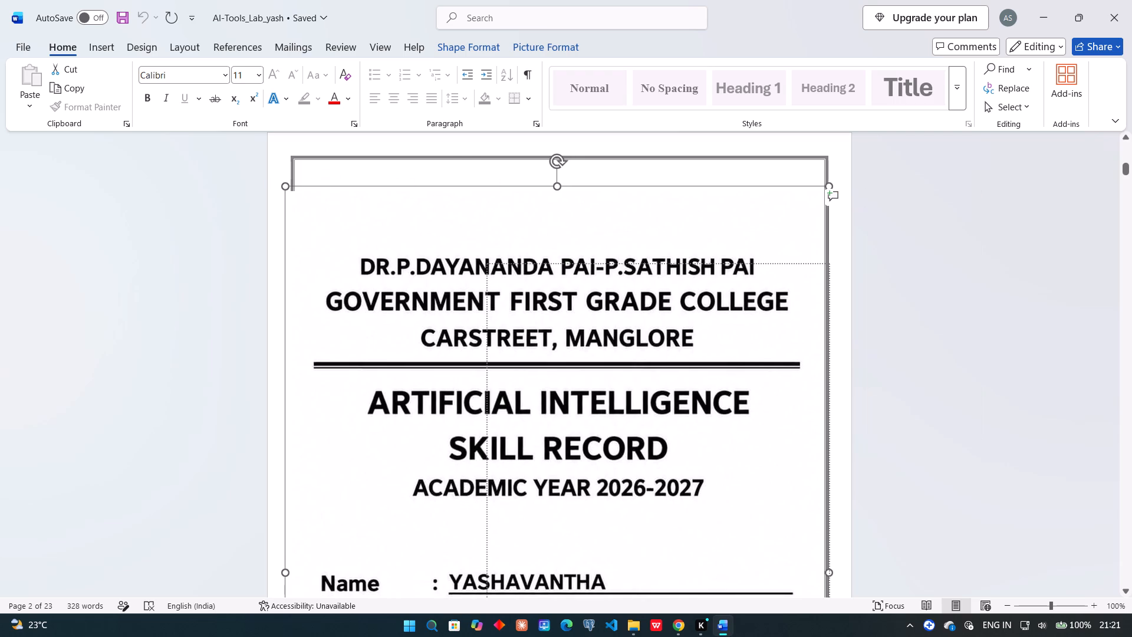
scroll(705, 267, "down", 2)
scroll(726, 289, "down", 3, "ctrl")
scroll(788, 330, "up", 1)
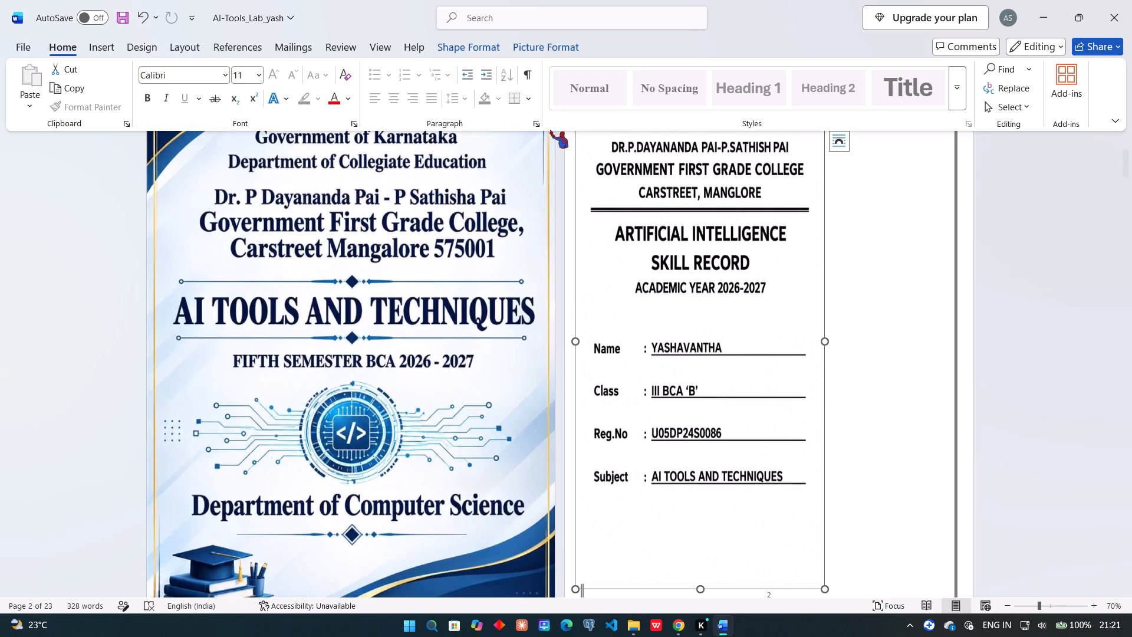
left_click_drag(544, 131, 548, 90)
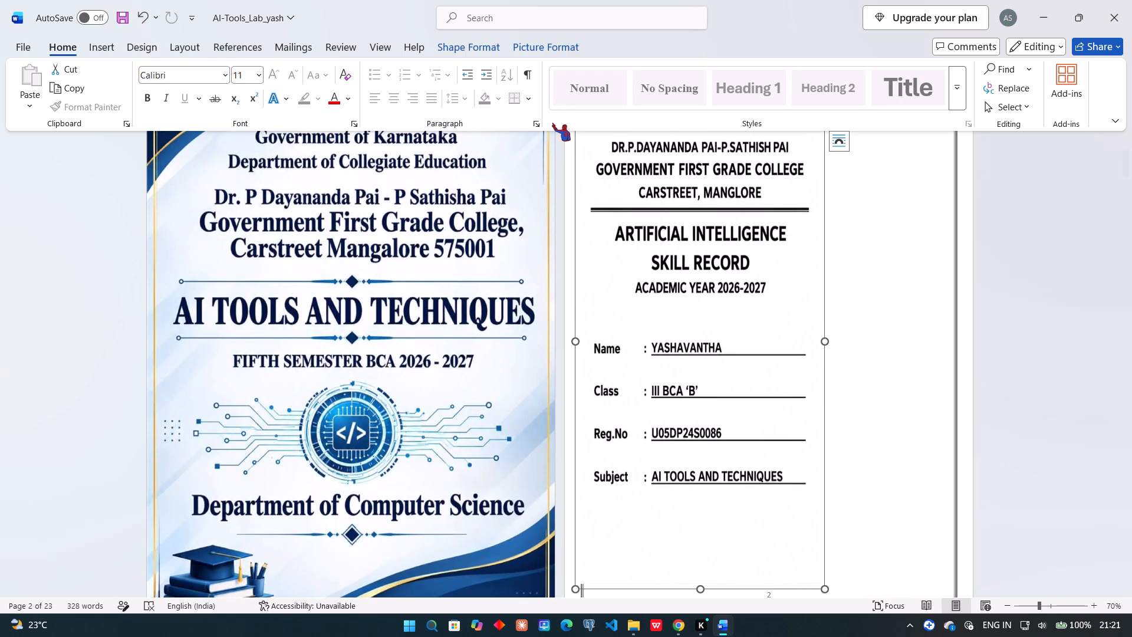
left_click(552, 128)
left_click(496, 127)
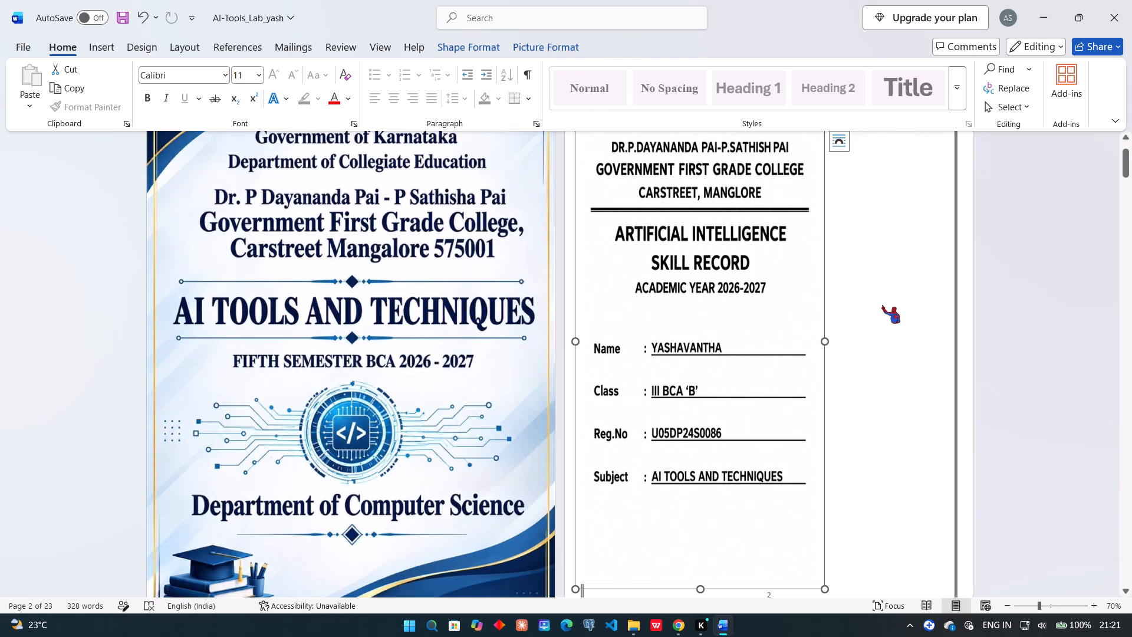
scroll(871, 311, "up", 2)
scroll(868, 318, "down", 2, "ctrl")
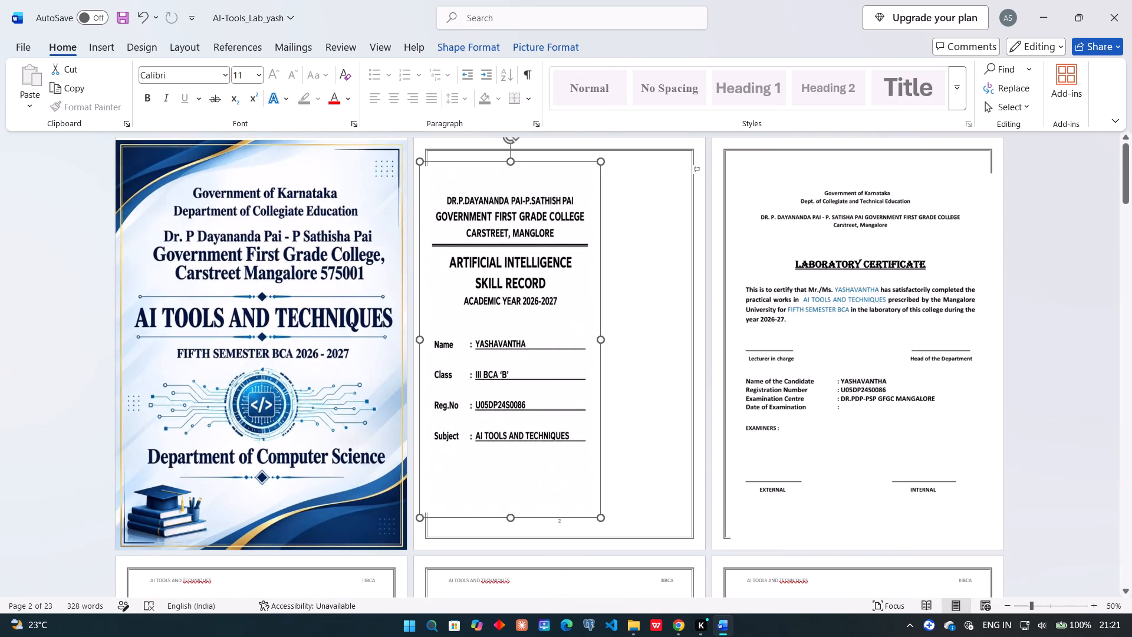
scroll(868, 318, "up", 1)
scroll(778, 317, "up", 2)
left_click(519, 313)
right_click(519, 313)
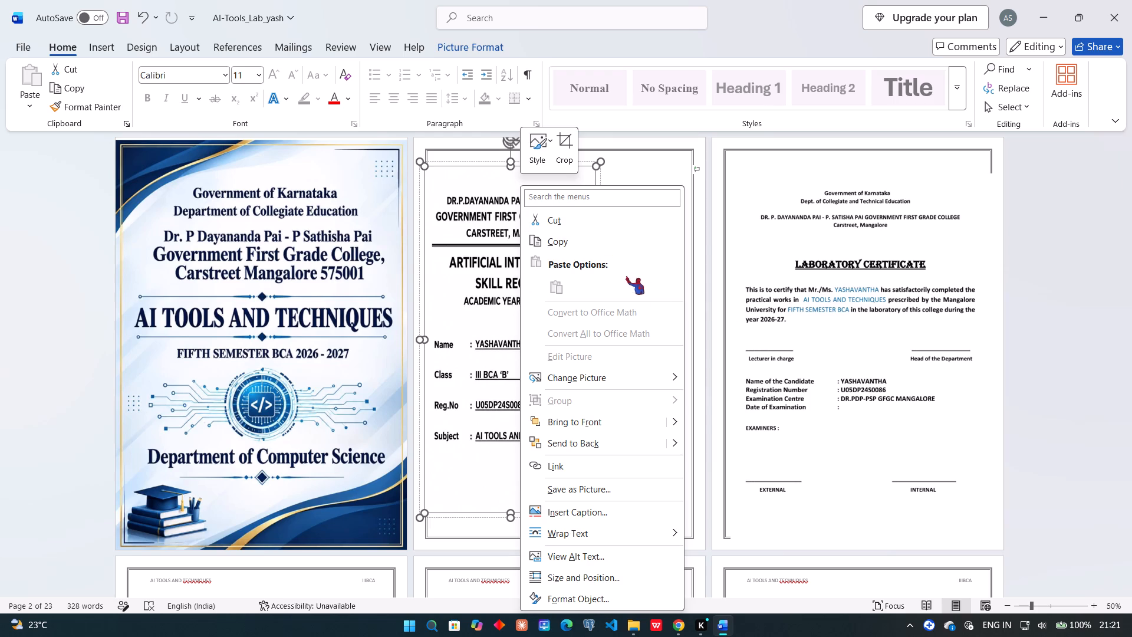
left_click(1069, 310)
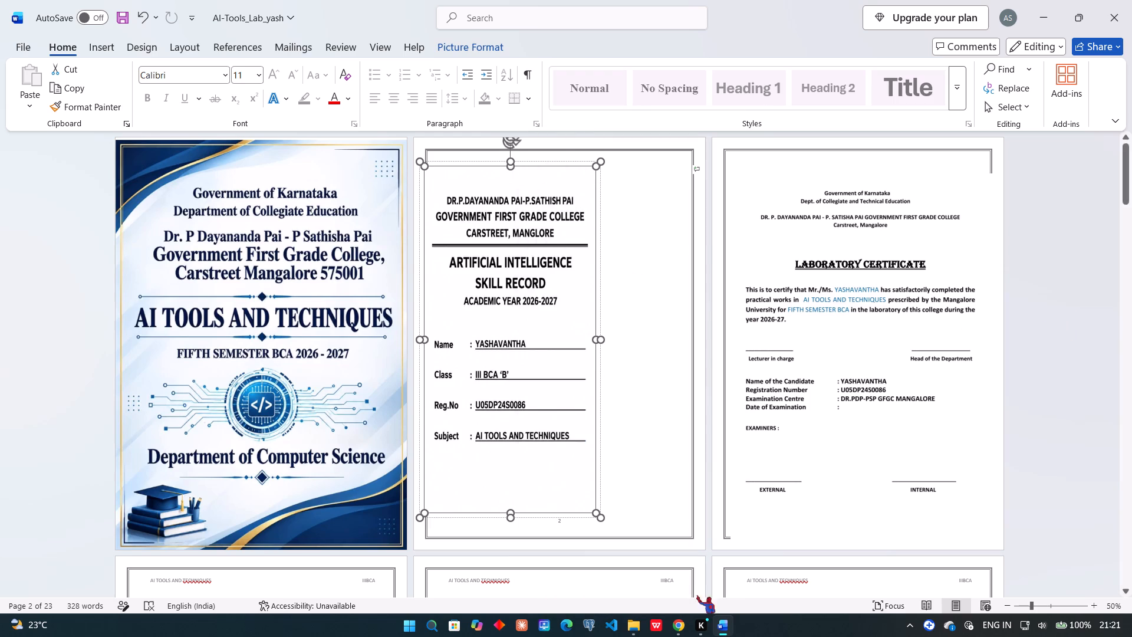
Switch to File Explorer and copy the prakaitools image in the Downloads folder.
left_click(640, 626)
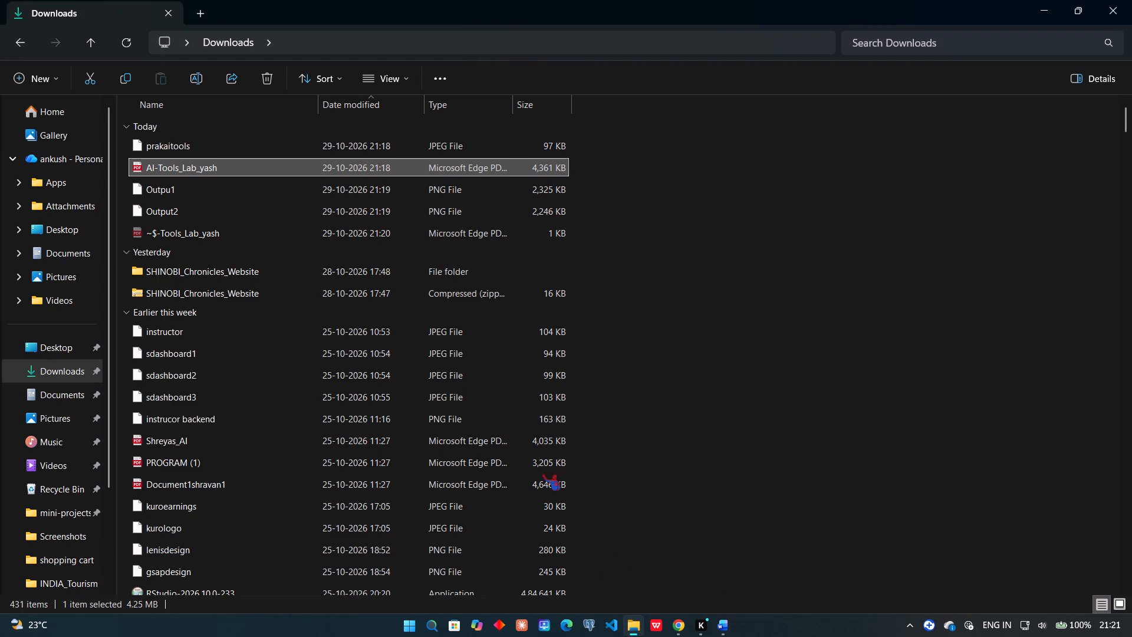
left_click(231, 149)
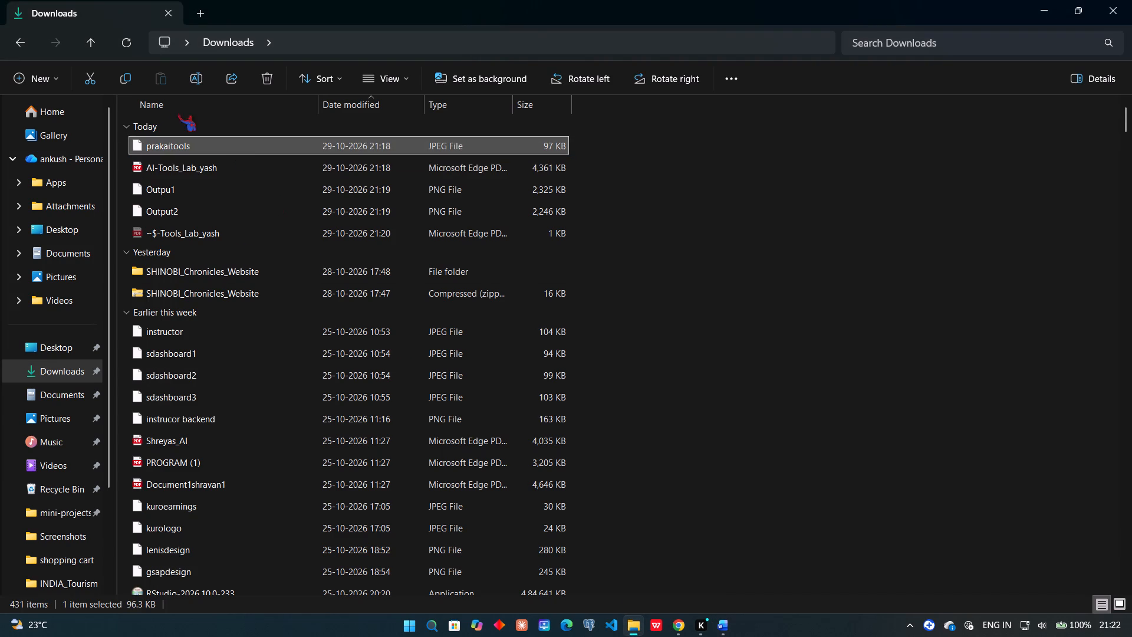
left_click(120, 77)
Switch to Word and paste the copied prakaitools image into the blank area beside the Artificial Intelligence Skill Record picture on page 2.
left_click(719, 622)
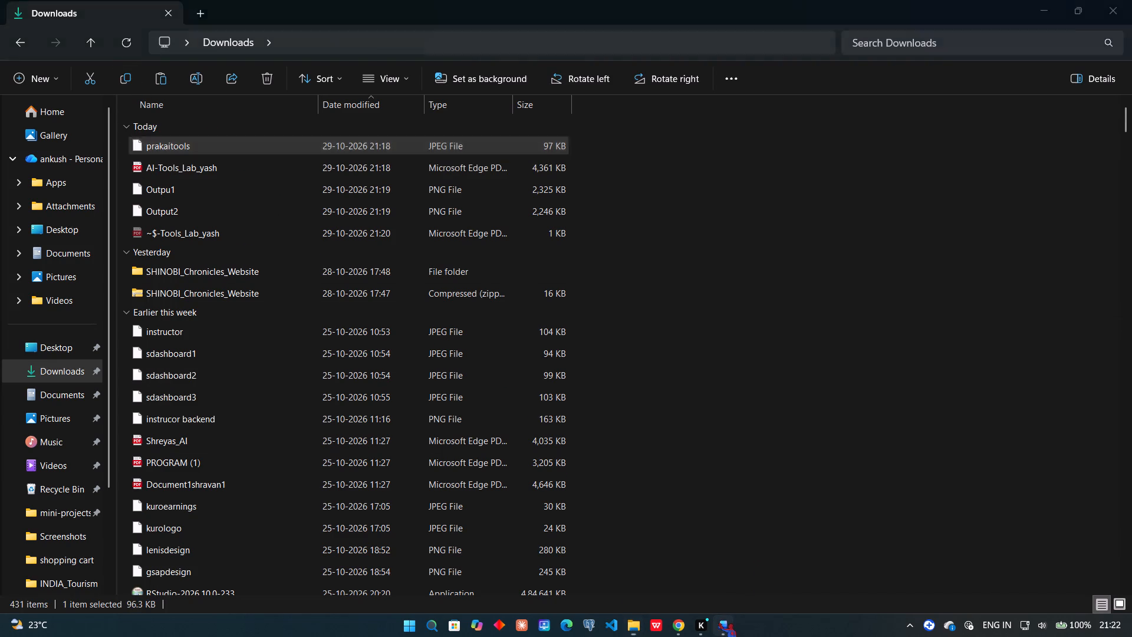
left_click(621, 310)
right_click(621, 310)
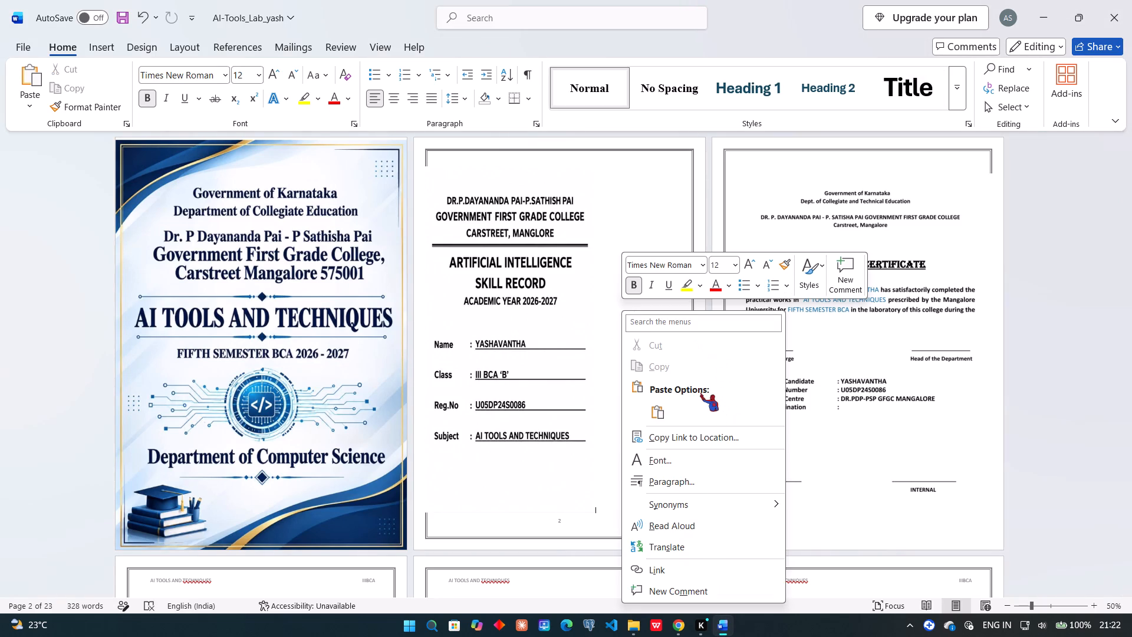
left_click(656, 419)
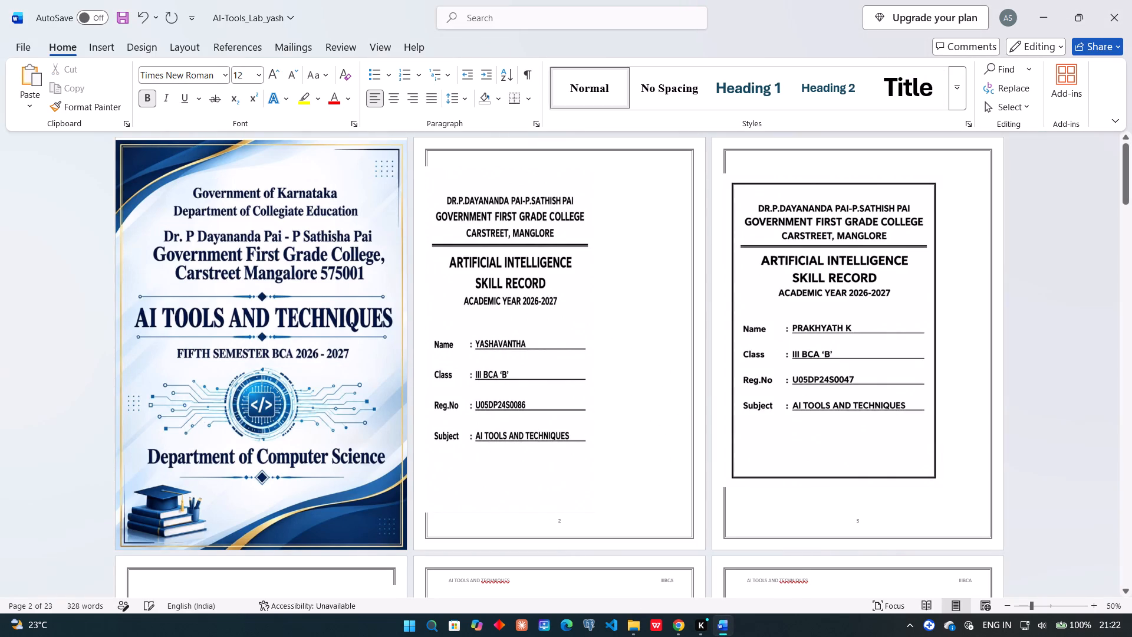
left_click_drag(881, 196, 970, 236)
Cut the old Artificial Intelligence Skill Record picture from page 2.
scroll(1027, 367, "down", 2)
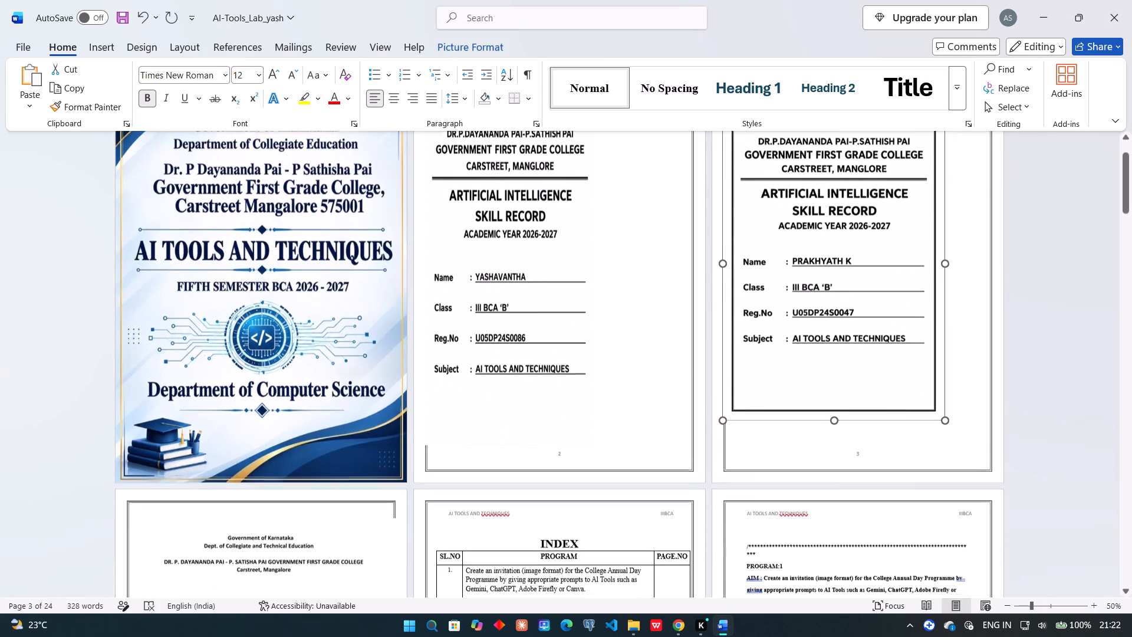
scroll(996, 363, "down", 5)
scroll(996, 363, "up", 6)
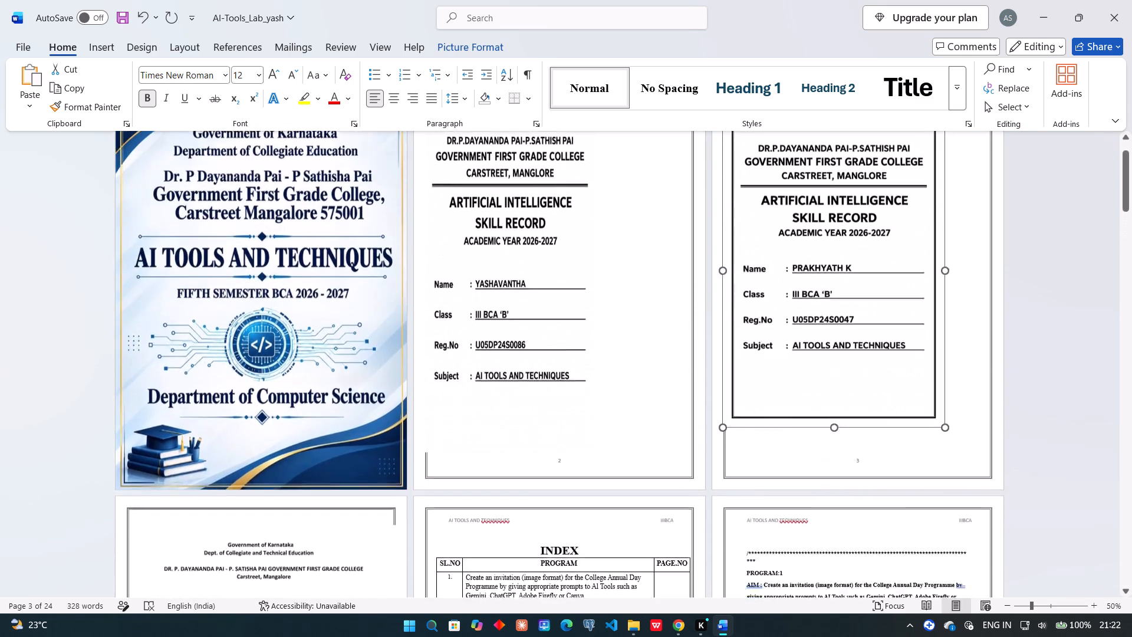
scroll(572, 300, "up", 2)
left_click(572, 293)
right_click(572, 293)
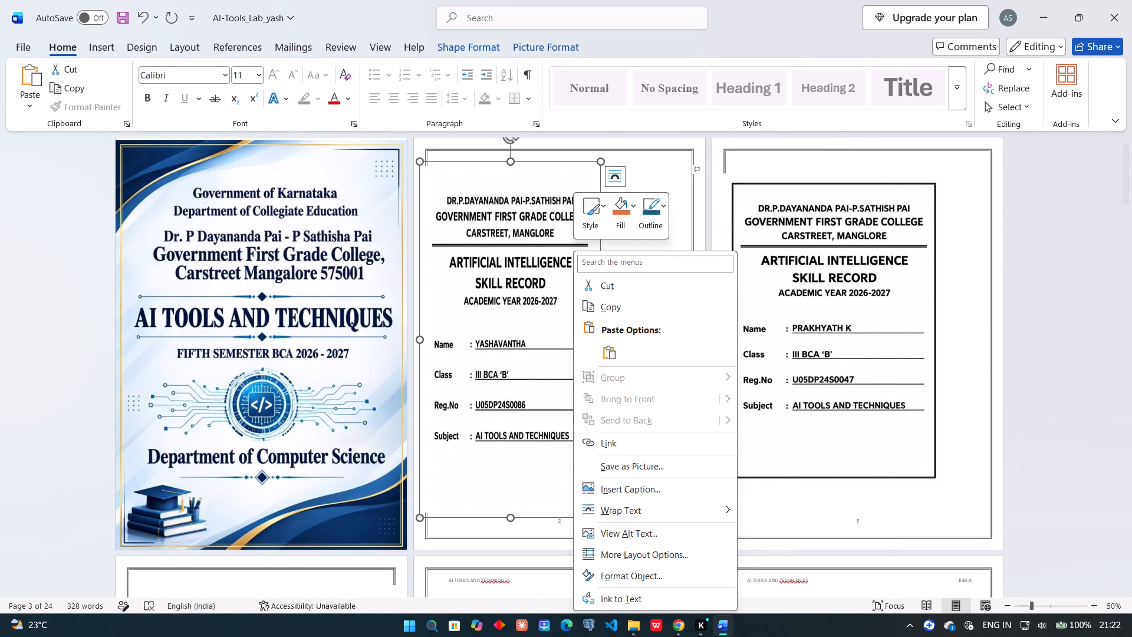
scroll(646, 504, "down", 1)
left_click(623, 281)
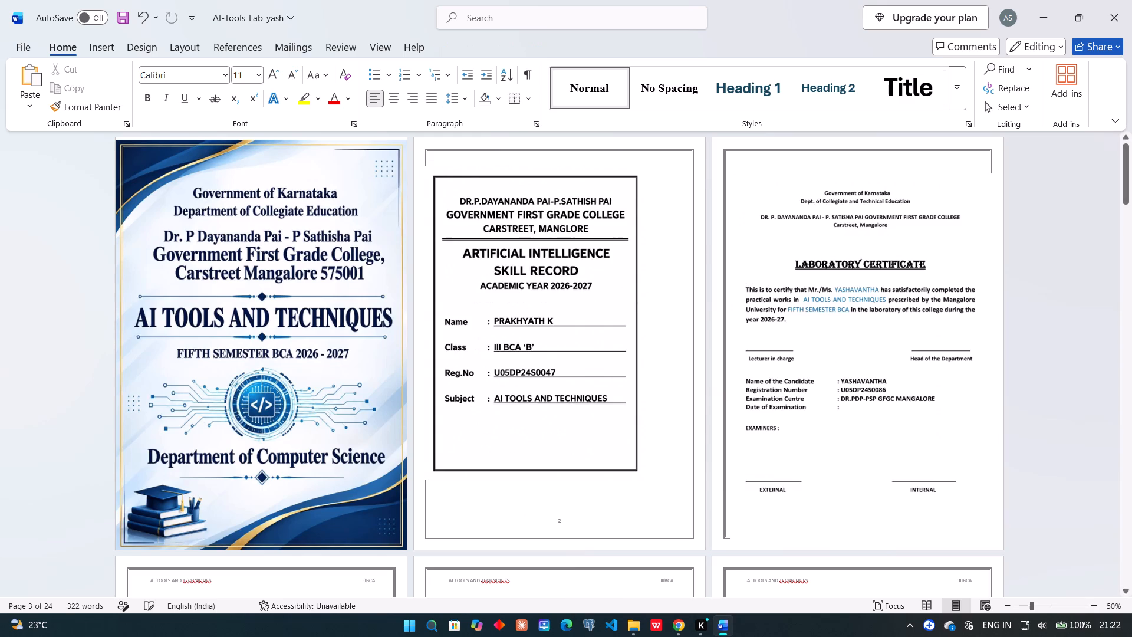
Enlarge the pasted skill record picture in width and height until it nearly fills the page 2 border.
left_click(606, 375)
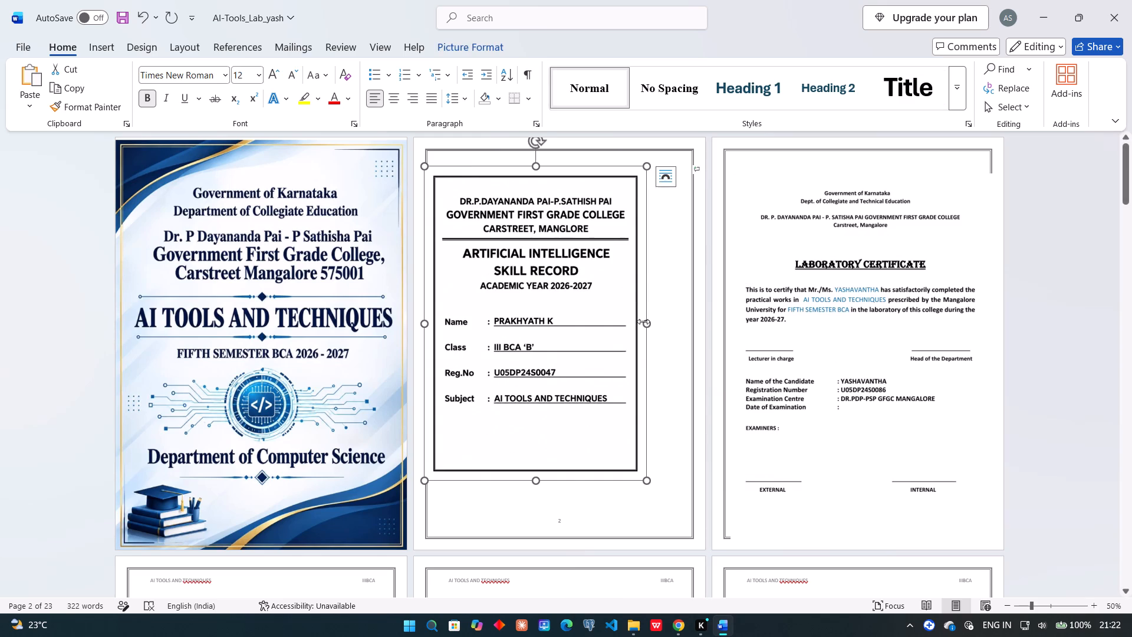
left_click_drag(647, 323, 701, 327)
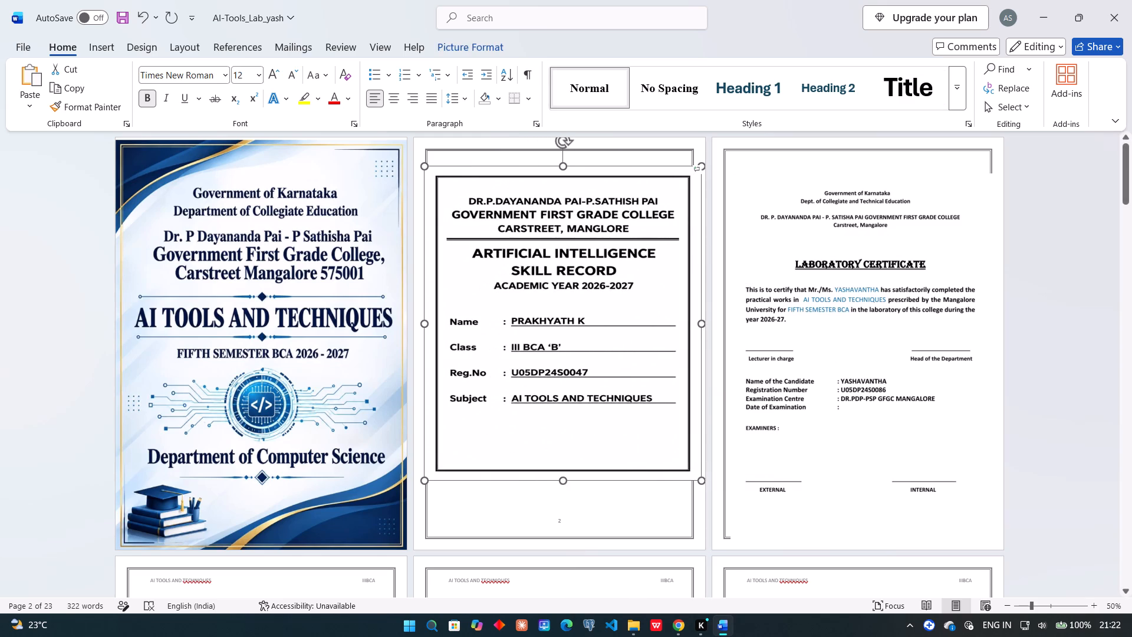
left_click_drag(701, 327, 691, 330)
left_click_drag(557, 168, 561, 153)
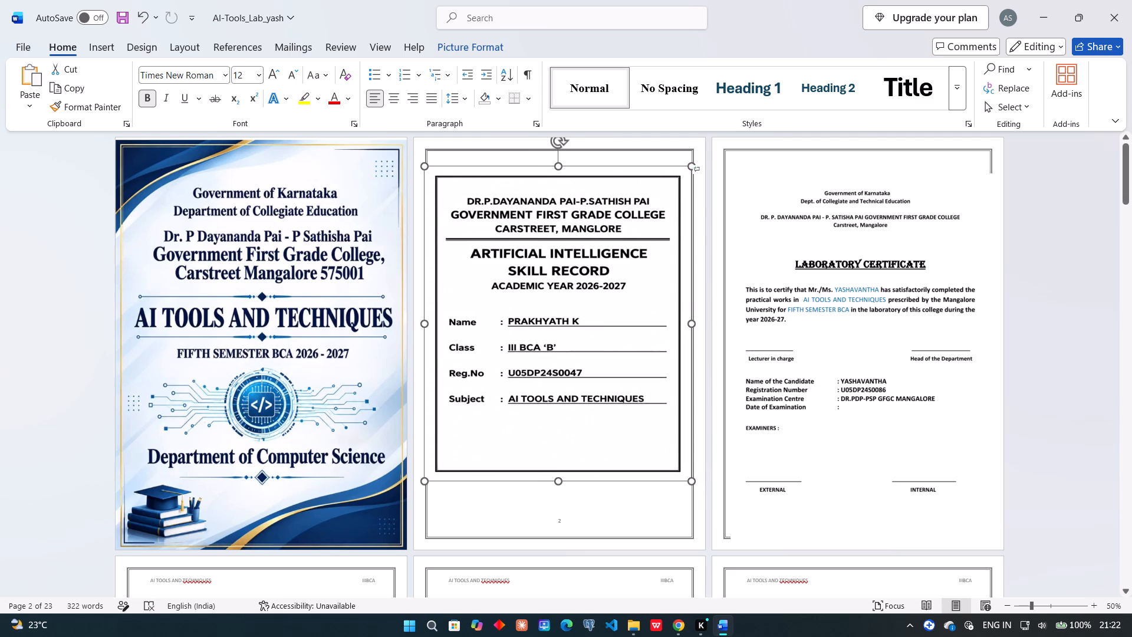
left_click_drag(561, 153, 571, 104)
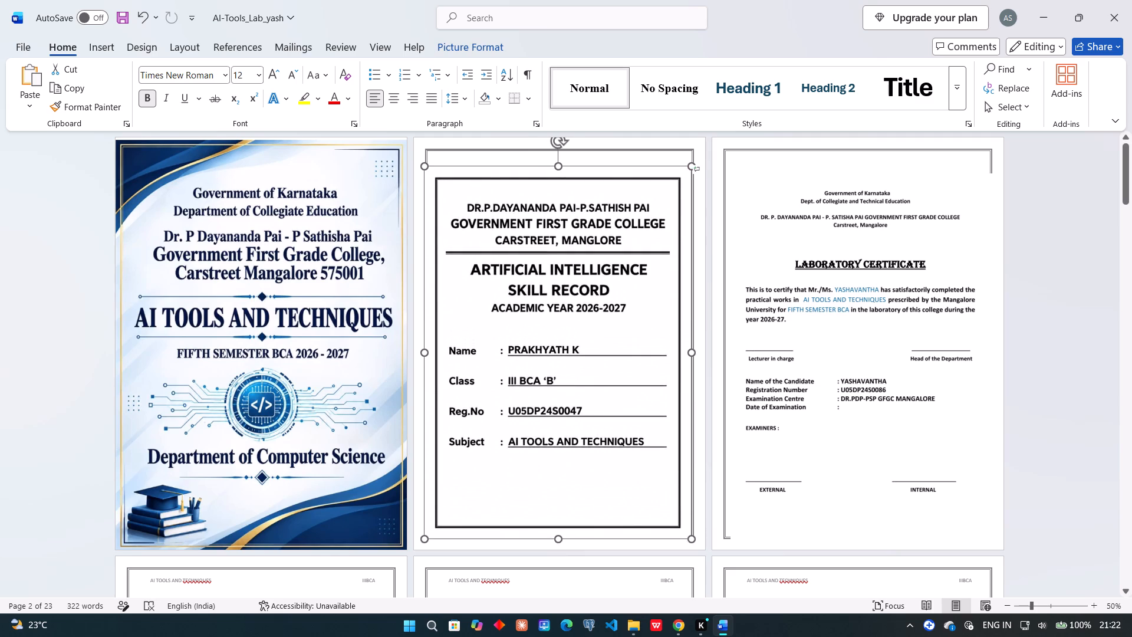
left_click_drag(571, 104, 571, 114)
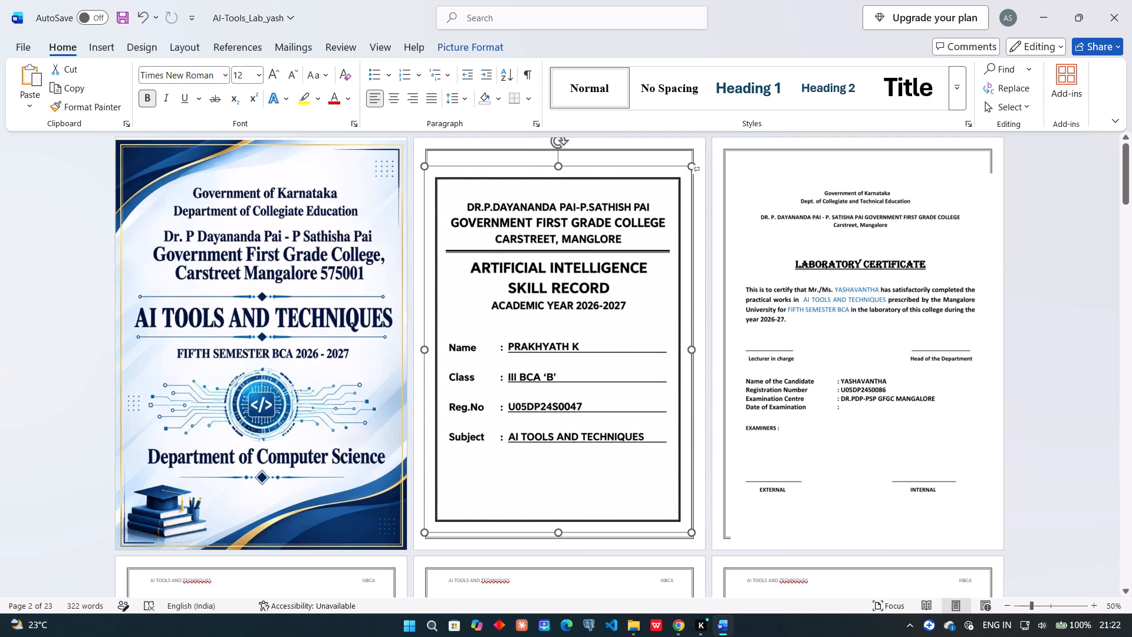
left_click_drag(571, 114, 574, 111)
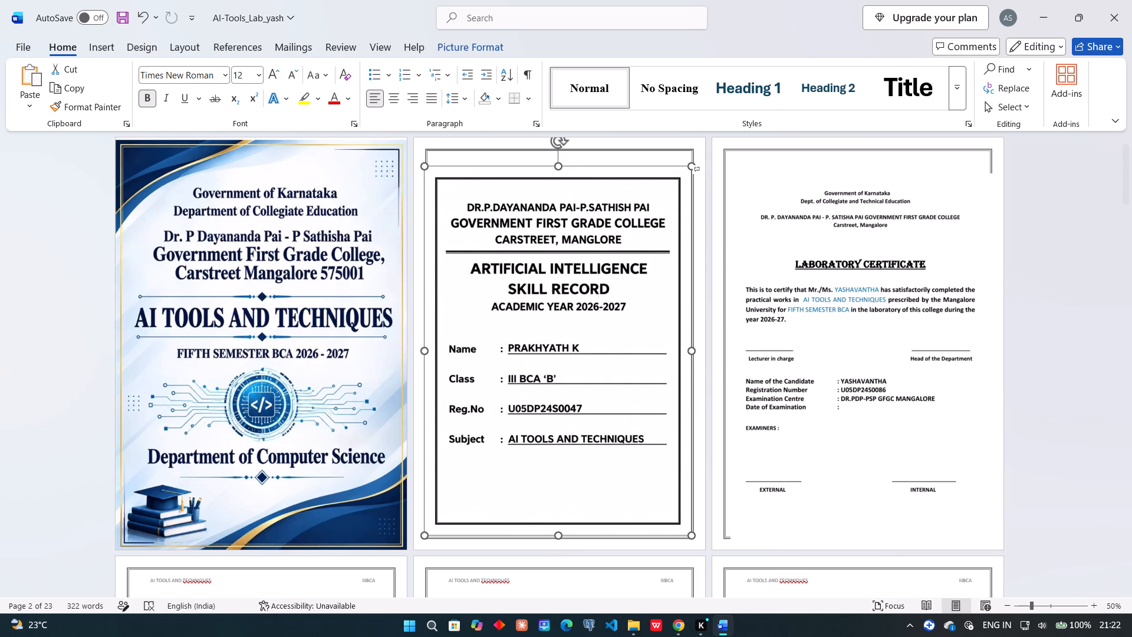
left_click_drag(574, 111, 572, 110)
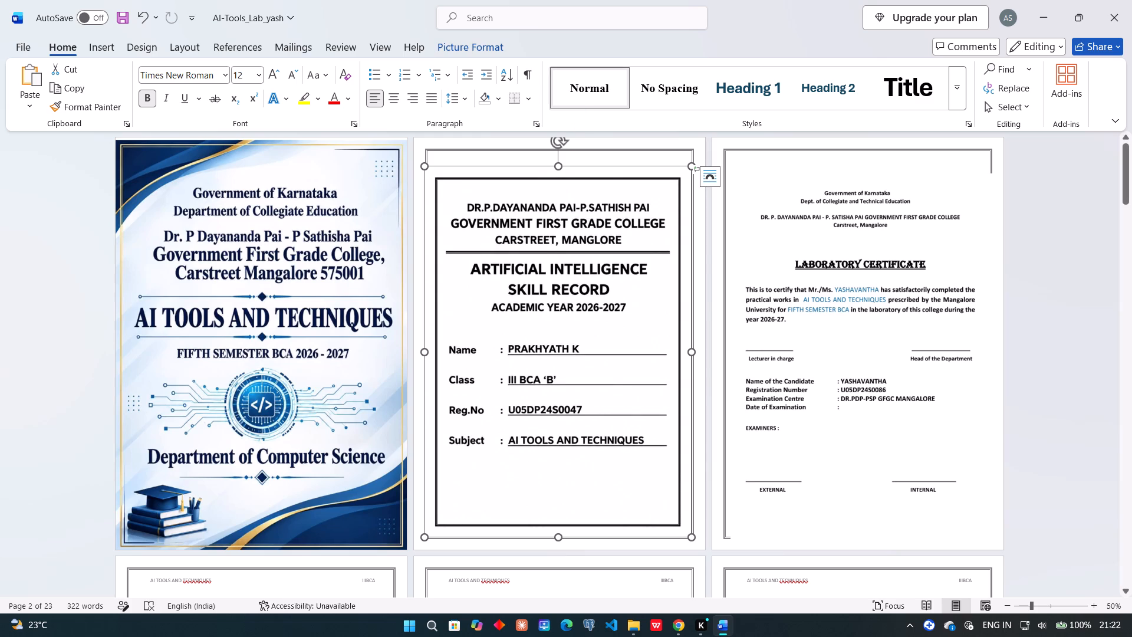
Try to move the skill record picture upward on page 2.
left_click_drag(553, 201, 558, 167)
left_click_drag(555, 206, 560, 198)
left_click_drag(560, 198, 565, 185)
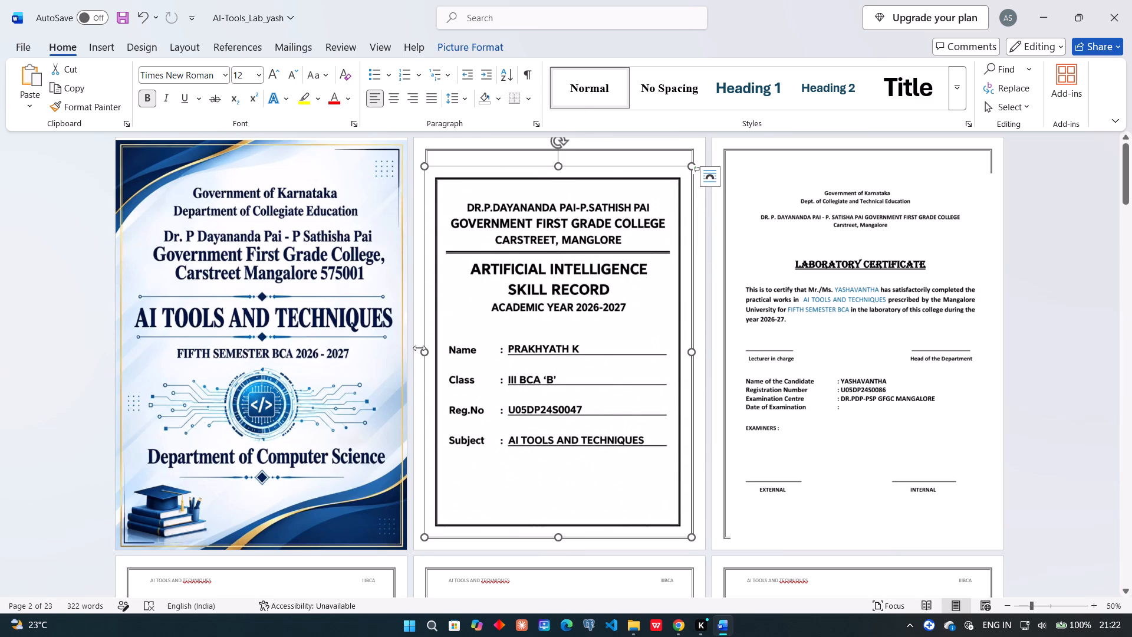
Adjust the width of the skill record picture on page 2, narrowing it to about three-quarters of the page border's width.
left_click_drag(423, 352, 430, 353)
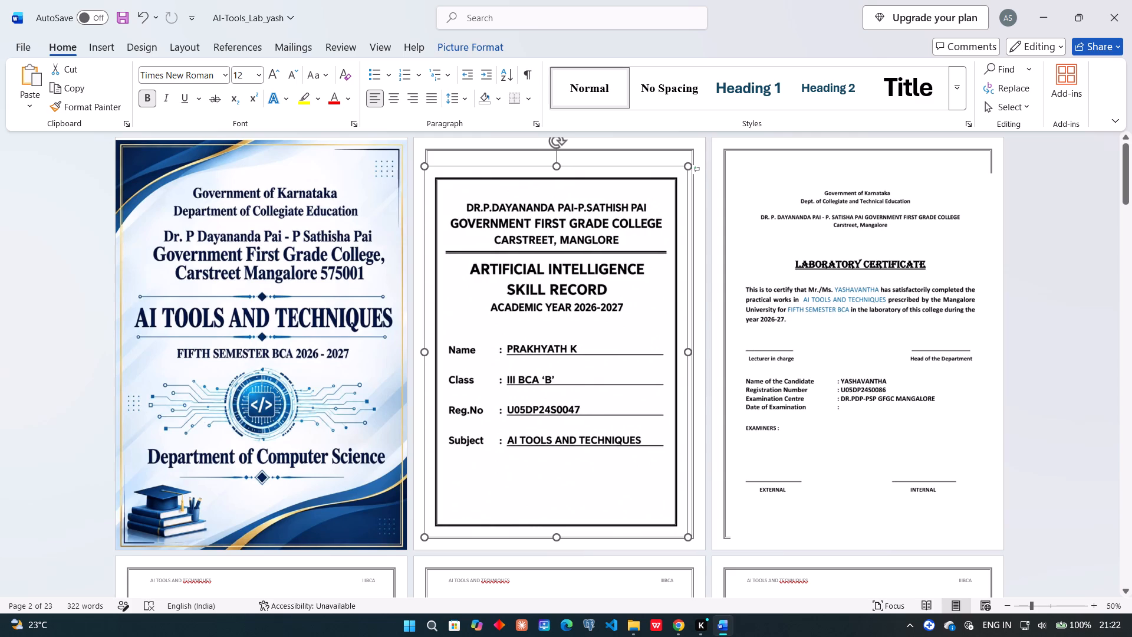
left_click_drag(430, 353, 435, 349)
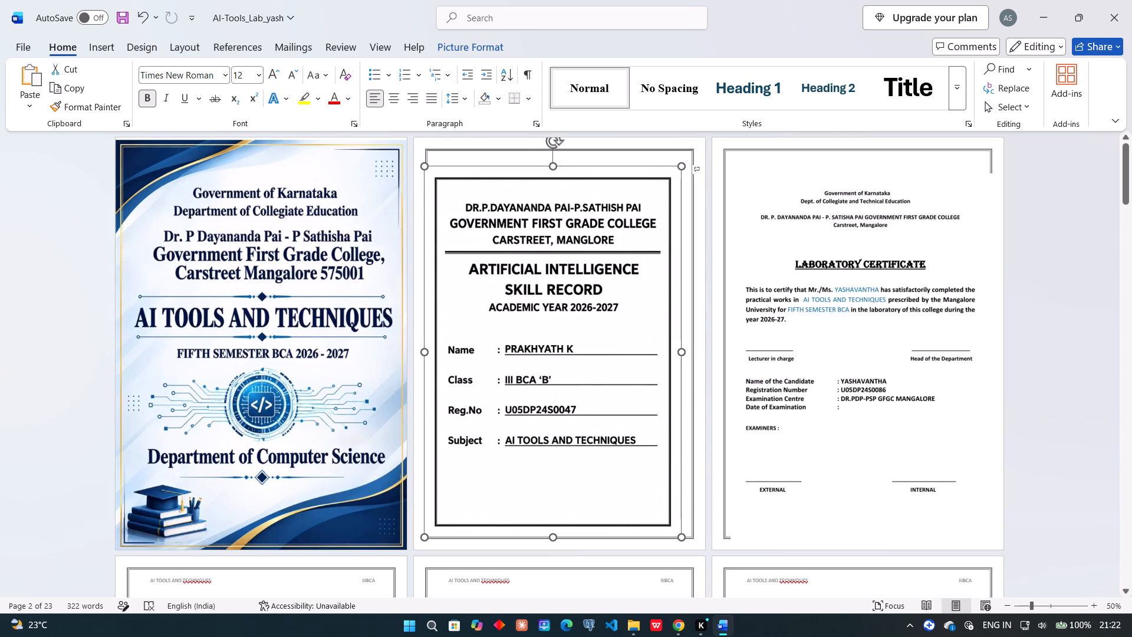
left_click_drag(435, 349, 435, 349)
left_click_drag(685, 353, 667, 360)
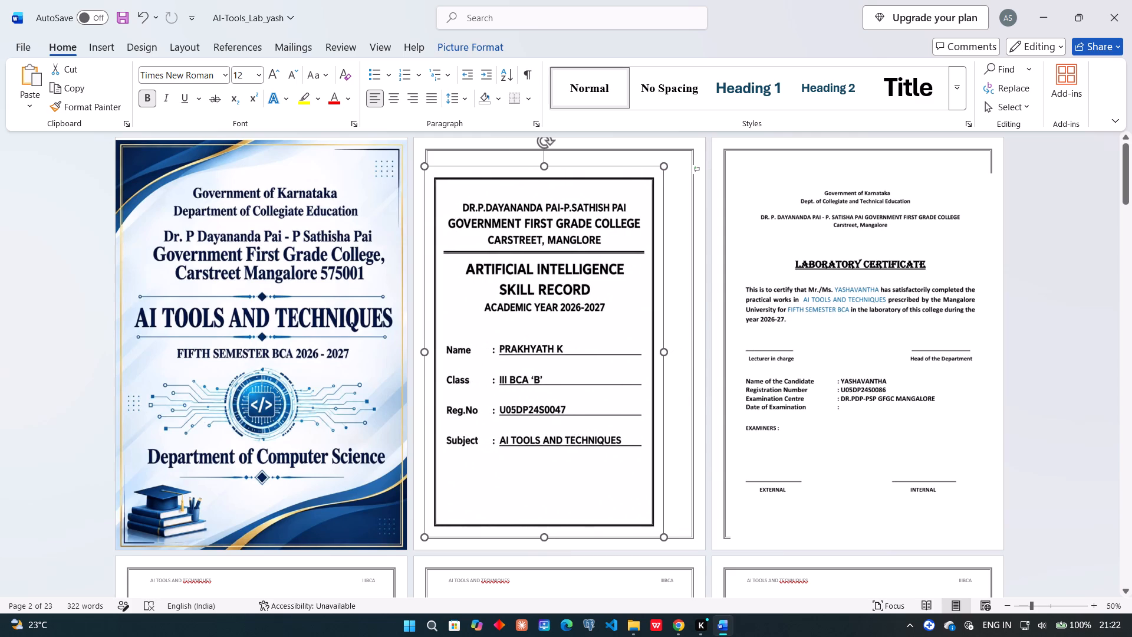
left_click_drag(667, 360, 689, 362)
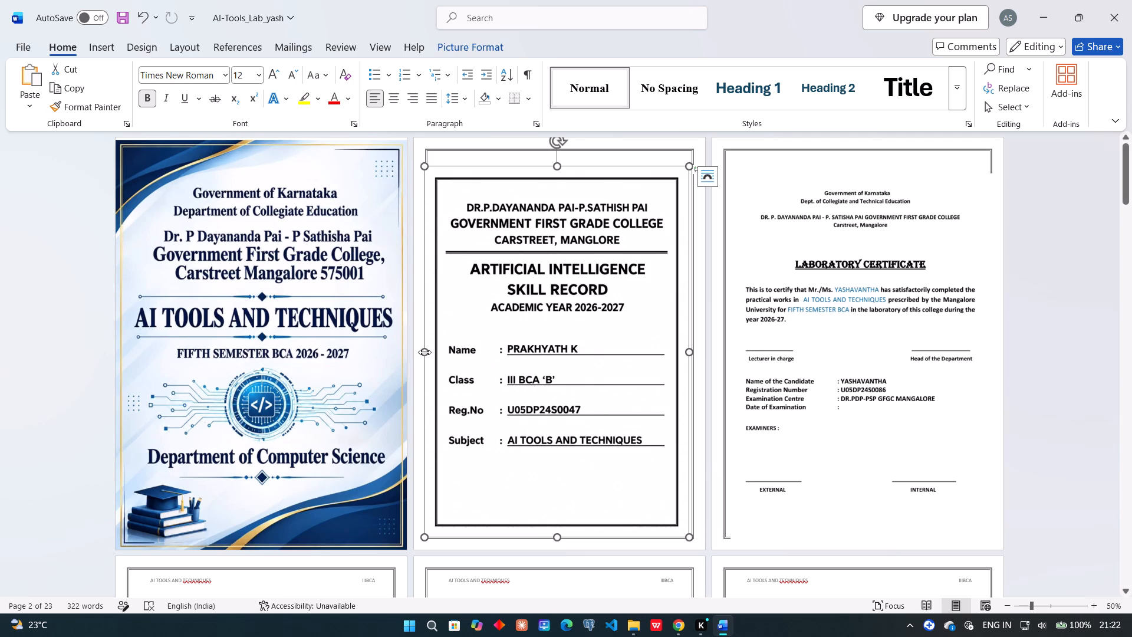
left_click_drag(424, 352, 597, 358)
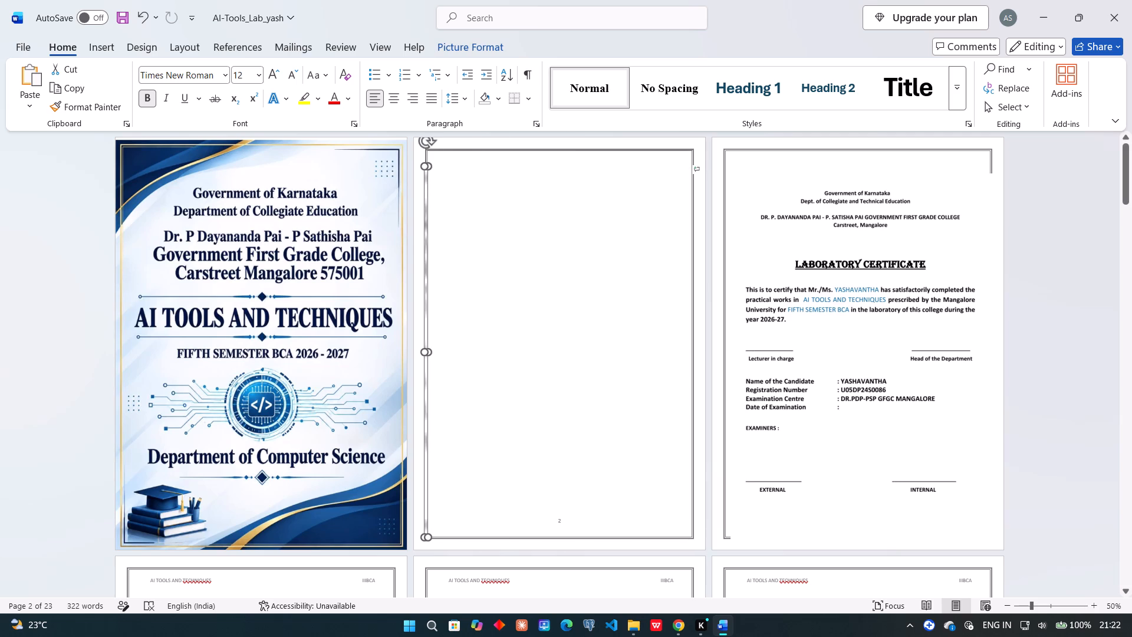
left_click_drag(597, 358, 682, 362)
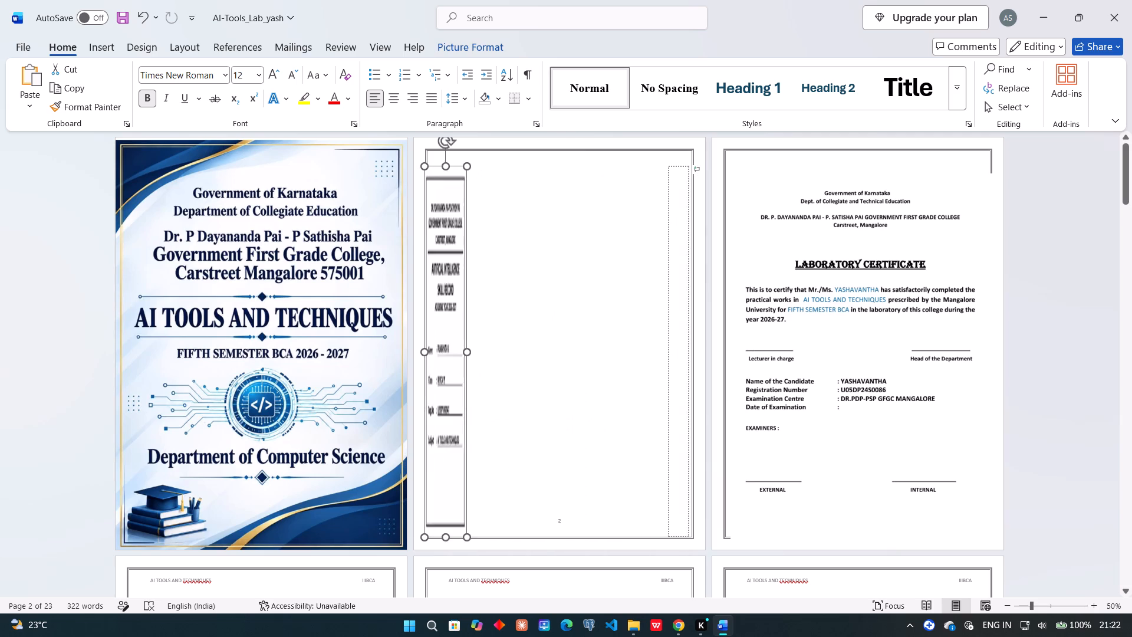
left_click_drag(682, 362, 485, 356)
Look through the pages below, from the index to the invitation image, and return to the skill record page.
scroll(725, 370, "down", 2)
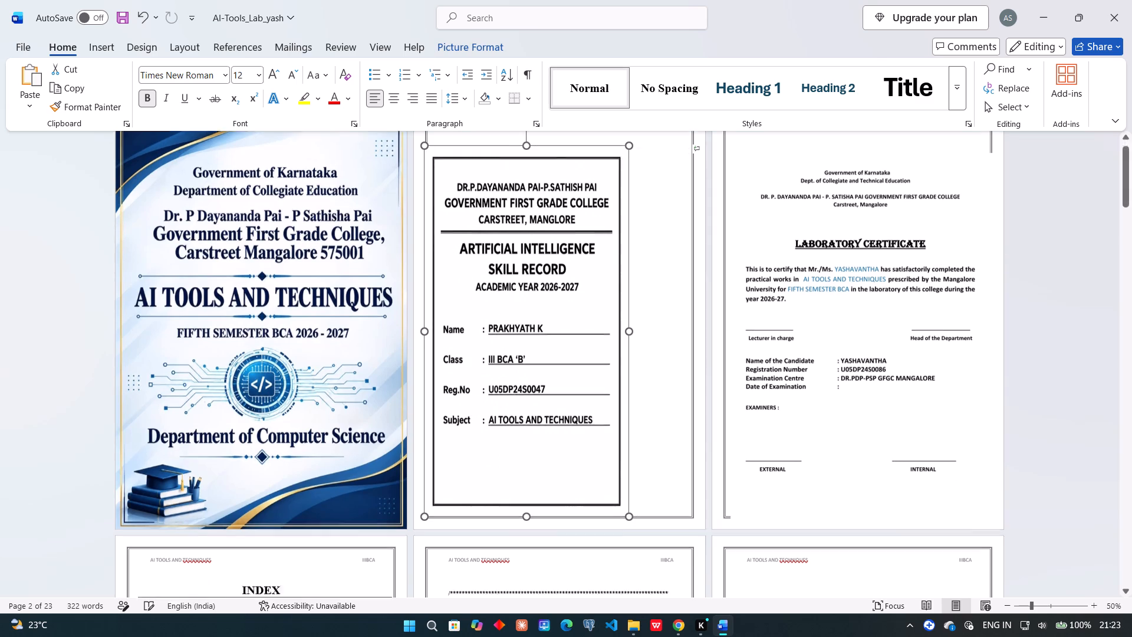
scroll(725, 370, "down", 7)
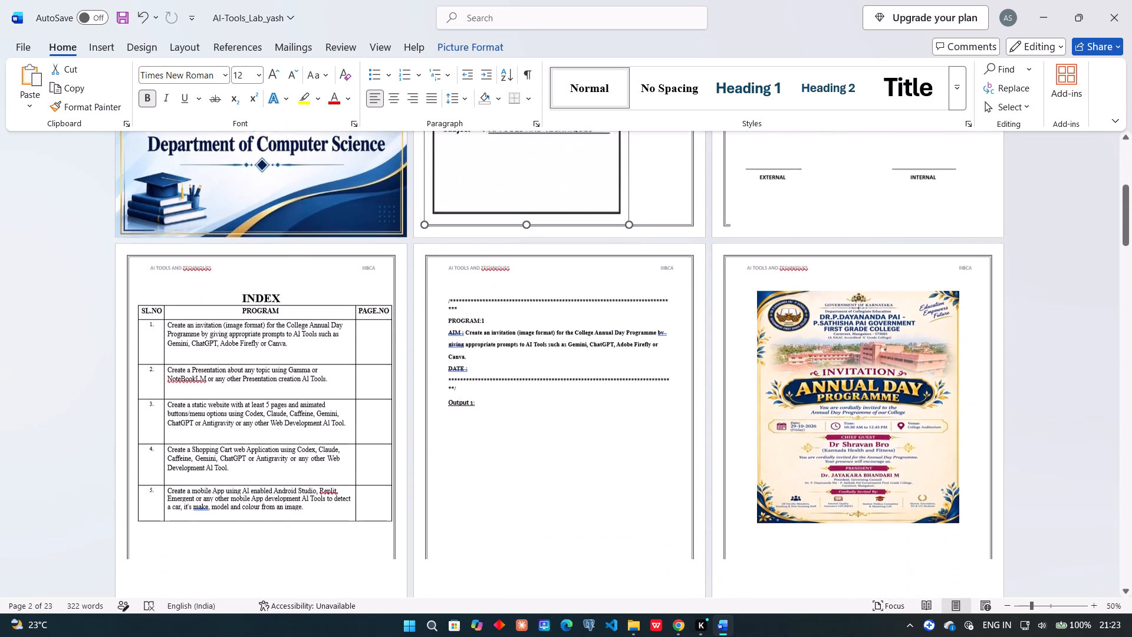
scroll(725, 370, "down", 3)
scroll(725, 370, "up", 6)
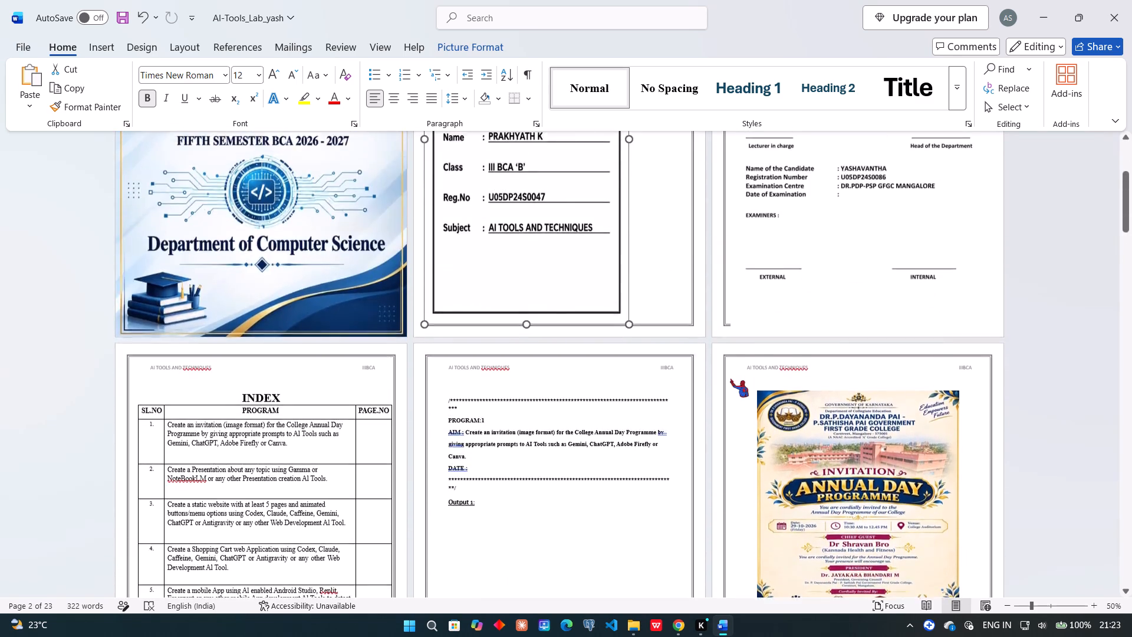
scroll(730, 379, "up", 10)
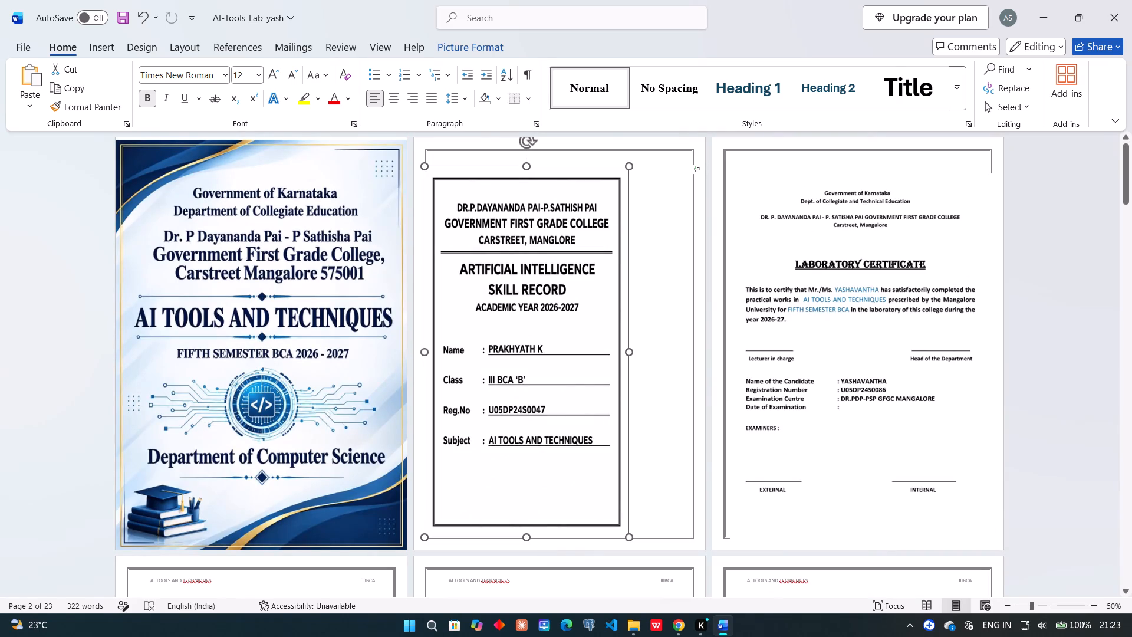
Widen the skill record picture, and shrink it proportionally to about two-thirds of the page 2 border's width.
left_click_drag(630, 351, 740, 357)
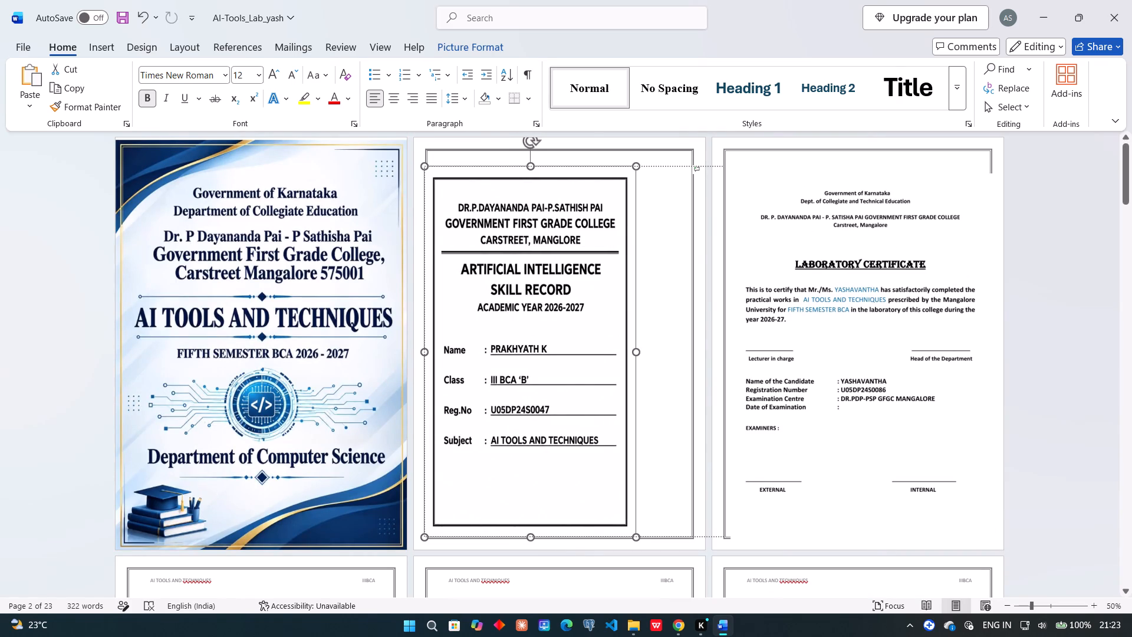
left_click_drag(740, 357, 654, 363)
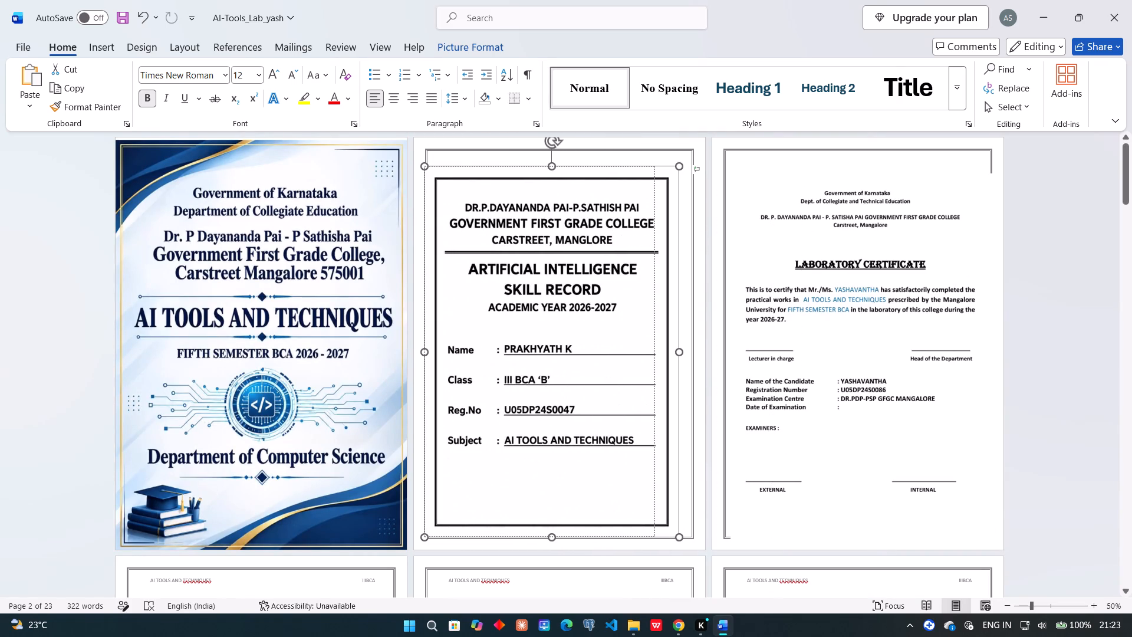
left_click_drag(654, 363, 654, 363)
left_click_drag(424, 166, 419, 149)
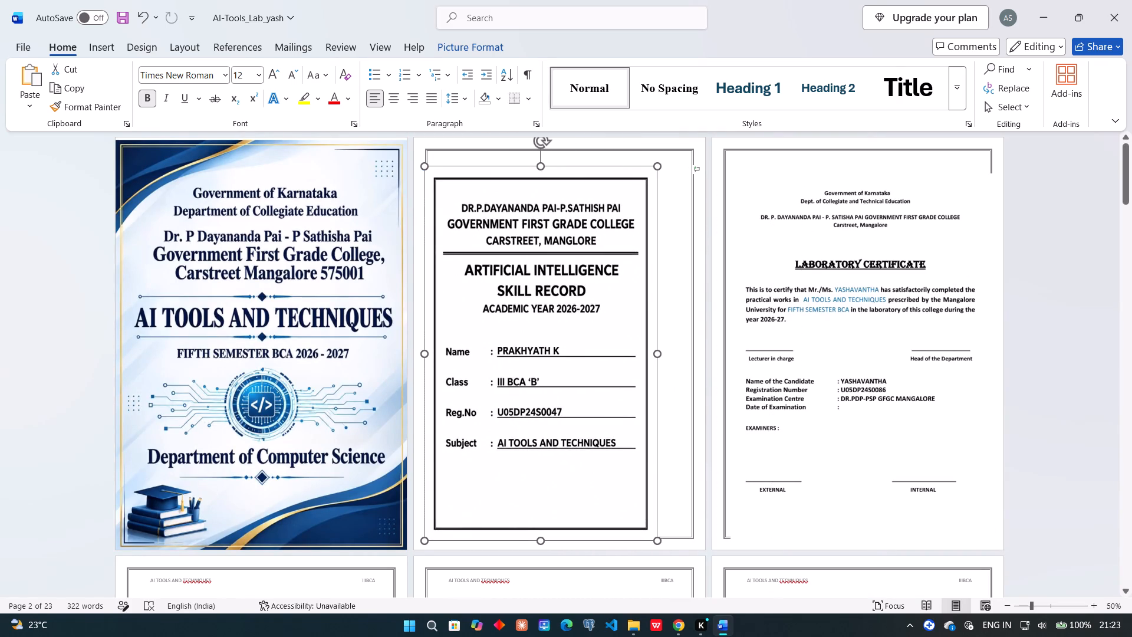
left_click_drag(419, 149, 476, 253)
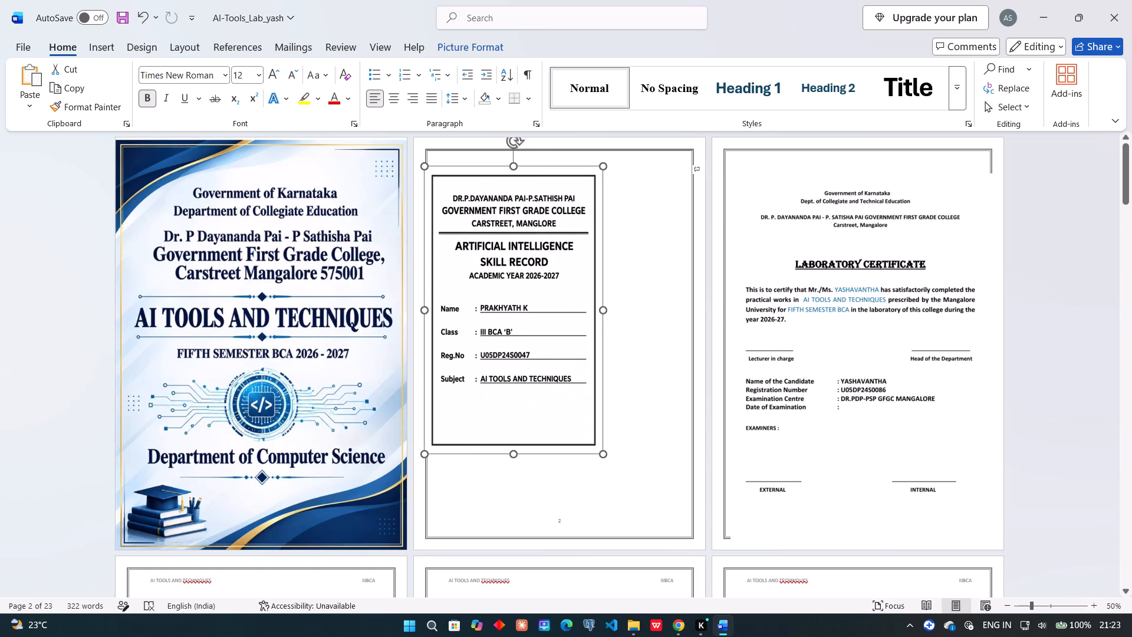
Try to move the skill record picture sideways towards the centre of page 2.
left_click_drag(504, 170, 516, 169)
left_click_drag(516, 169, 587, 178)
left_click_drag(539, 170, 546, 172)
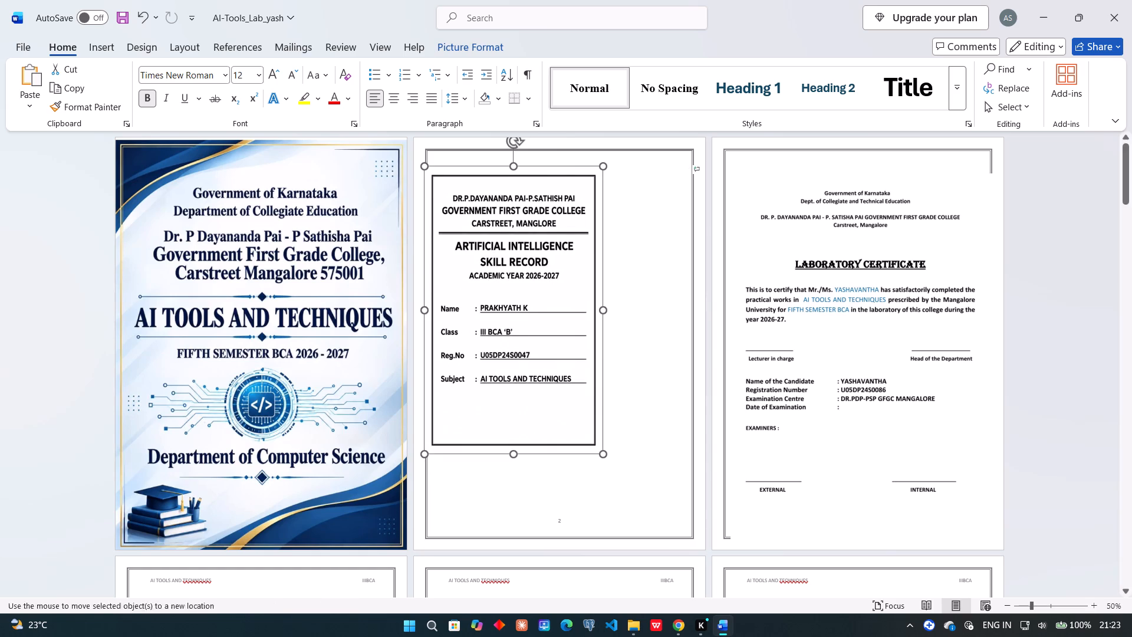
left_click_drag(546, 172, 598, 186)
Cut the skill record picture from page 2.
right_click(553, 182)
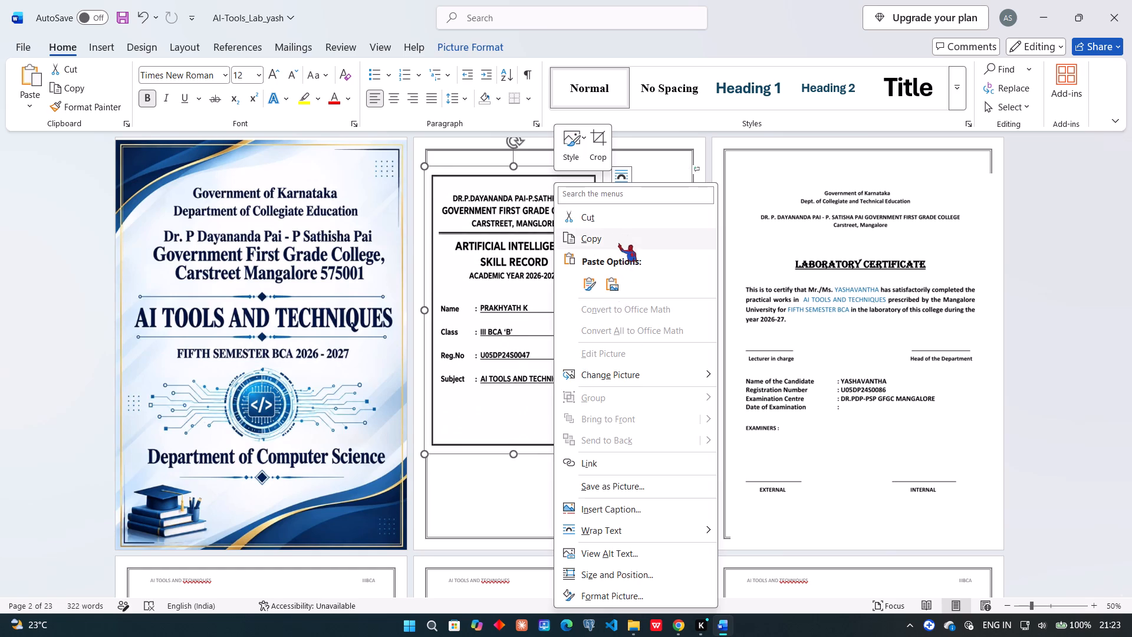
left_click(605, 219)
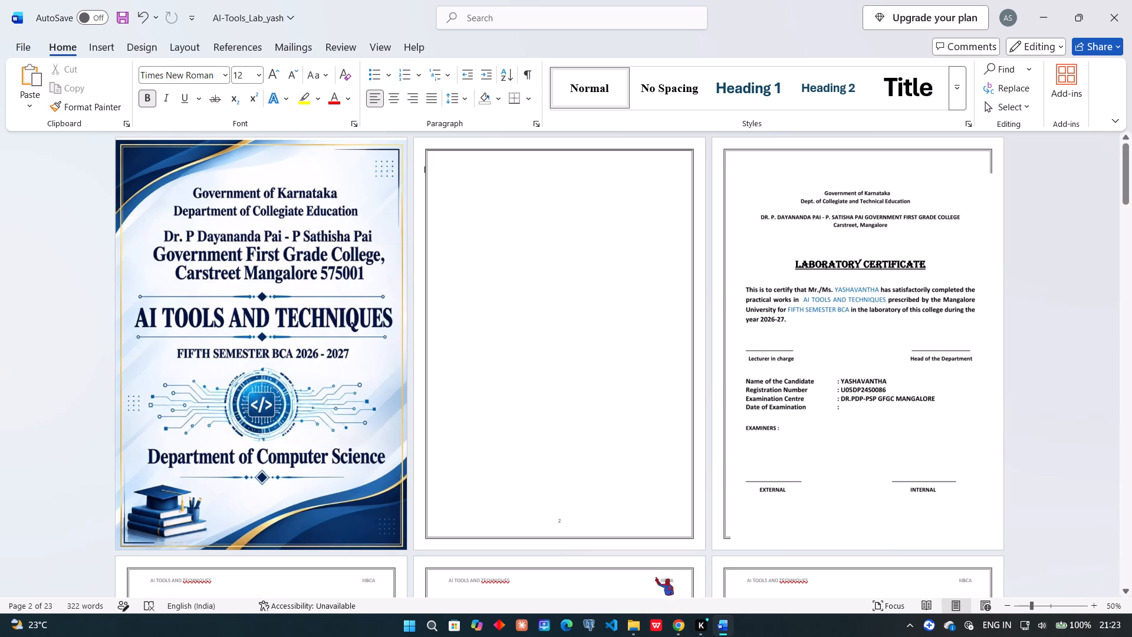
Copy the prakaitools image from the Downloads folder in File Explorer and paste it onto the empty page 2 in Word.
left_click(638, 626)
left_click(232, 141)
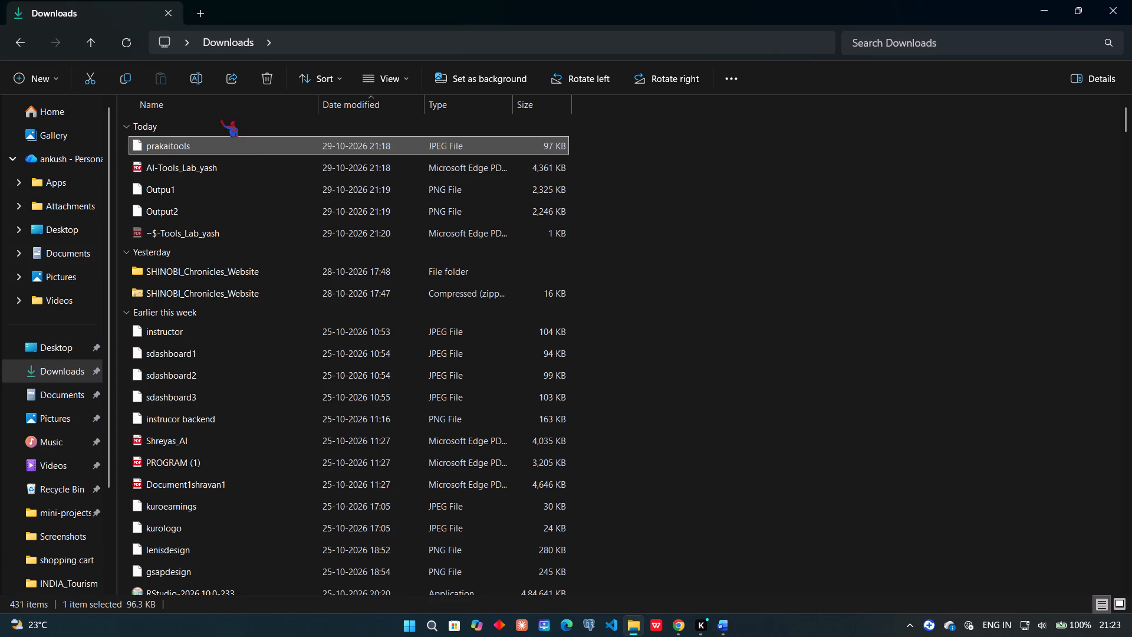
left_click(131, 82)
left_click(284, 142)
left_click(129, 86)
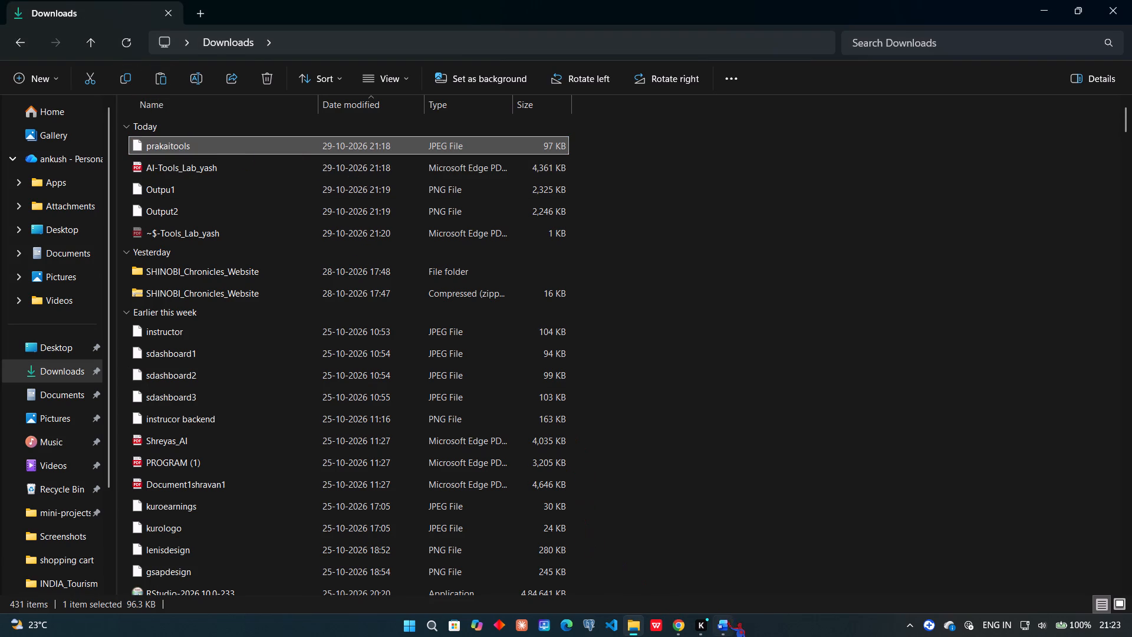
left_click(728, 621)
left_click(716, 625)
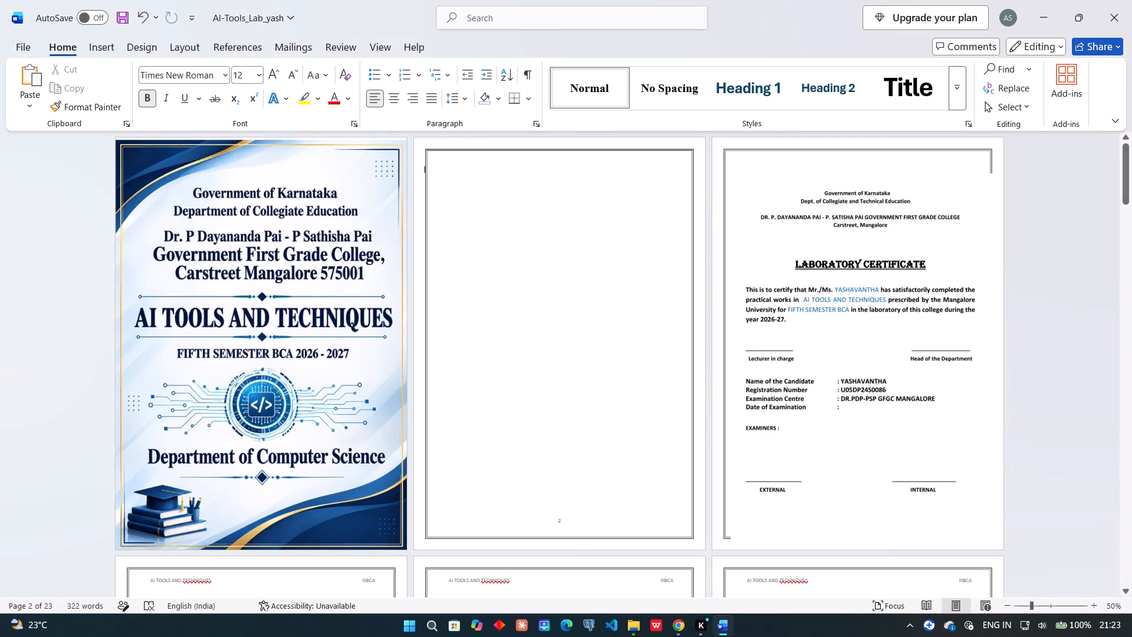
left_click(568, 301)
key("ctrl+v")
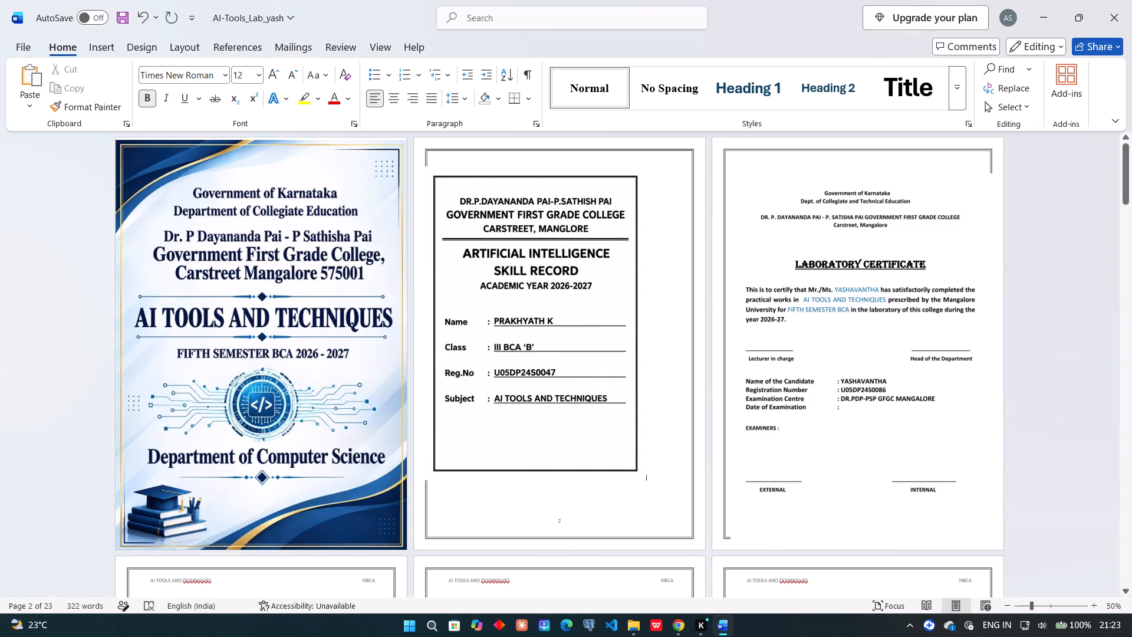
Stretch the pasted skill record picture vertically until it extends just past page 2's bottom border.
left_click(535, 188)
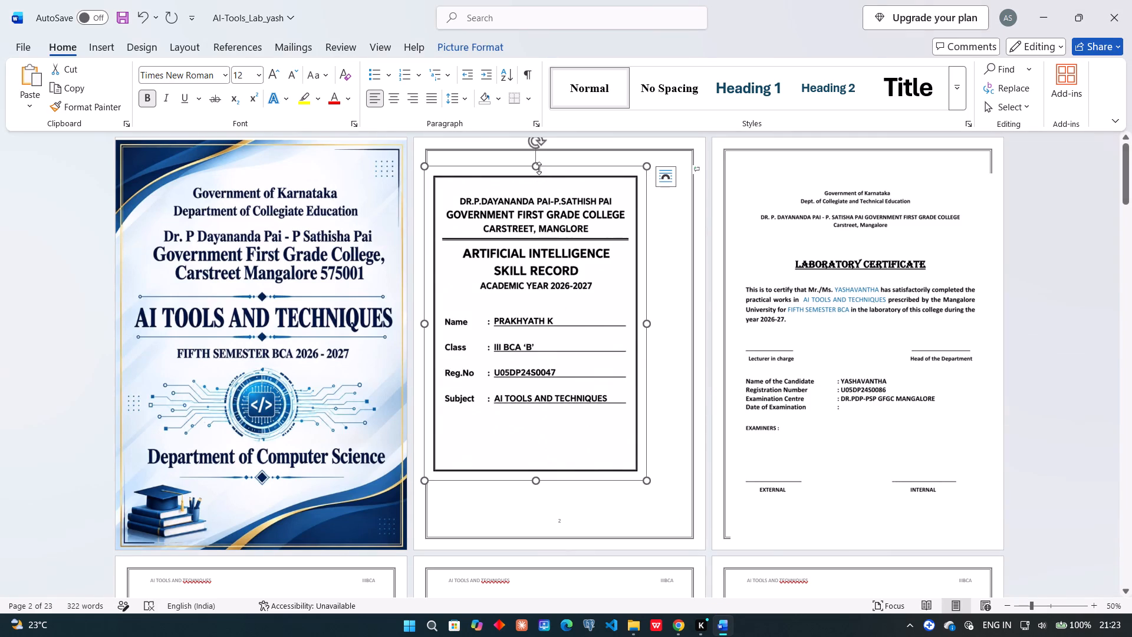
left_click_drag(538, 163, 543, 139)
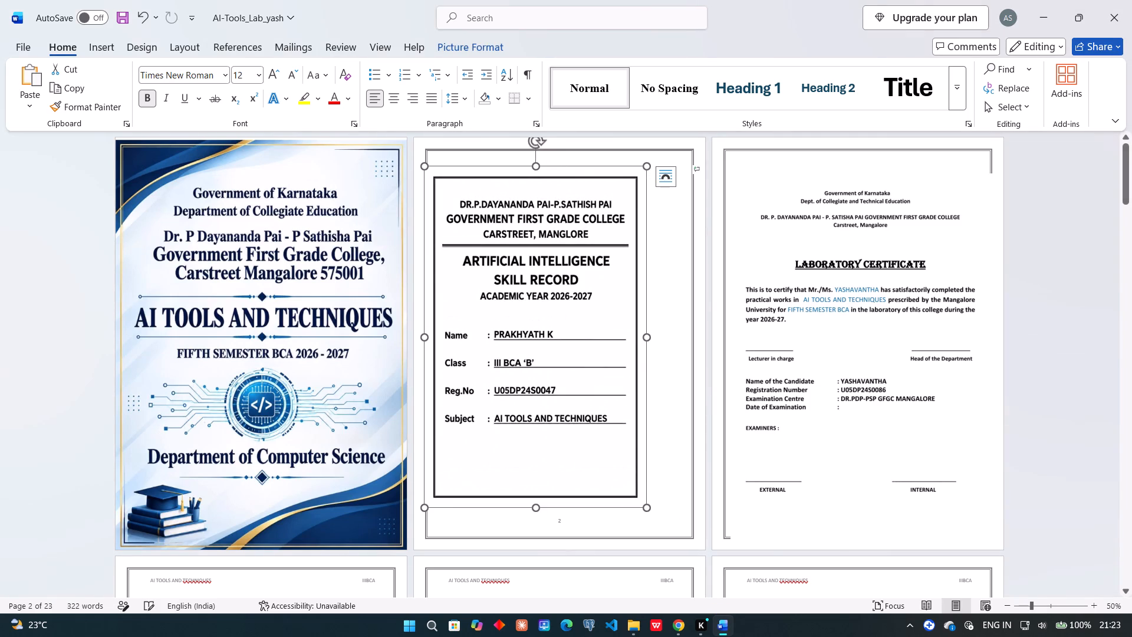
left_click_drag(532, 508, 534, 543)
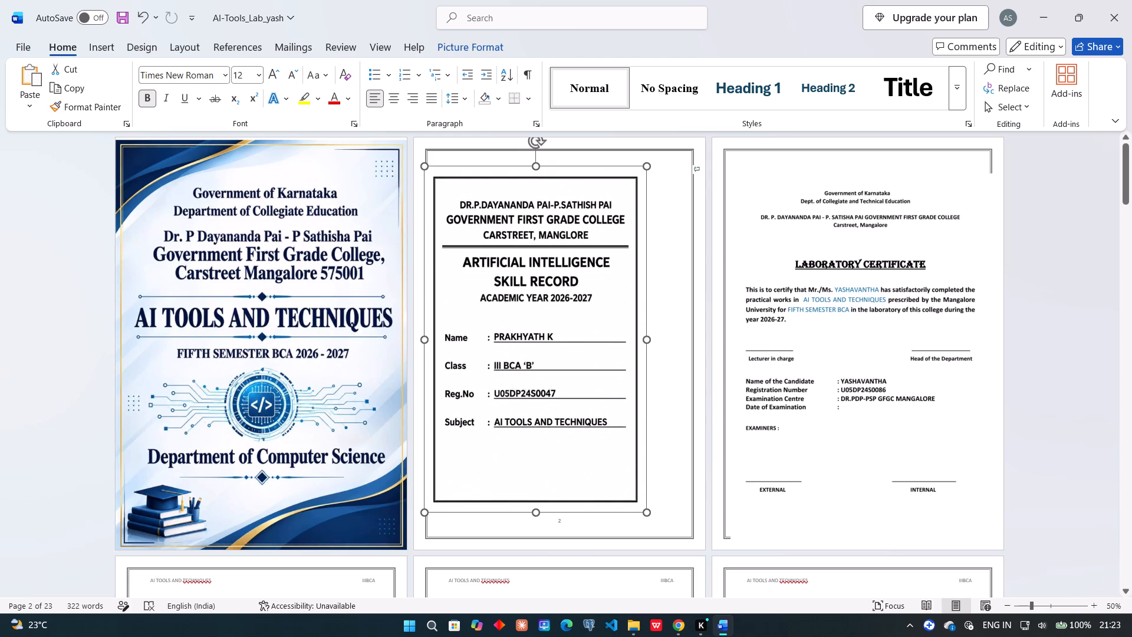
left_click_drag(534, 543, 537, 542)
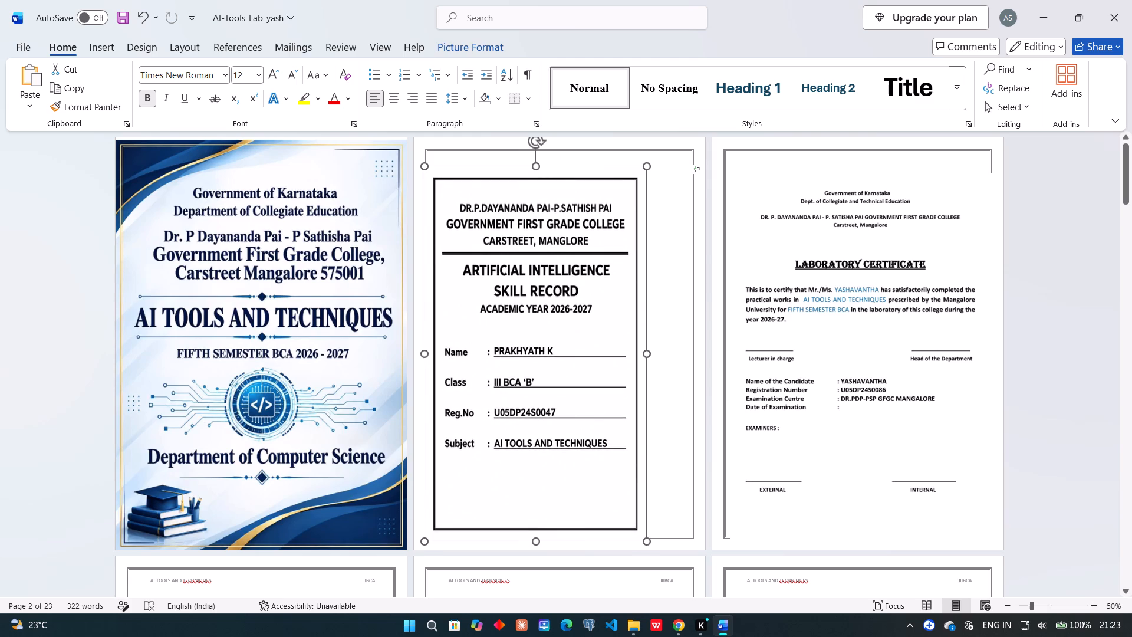
left_click_drag(537, 542, 538, 547)
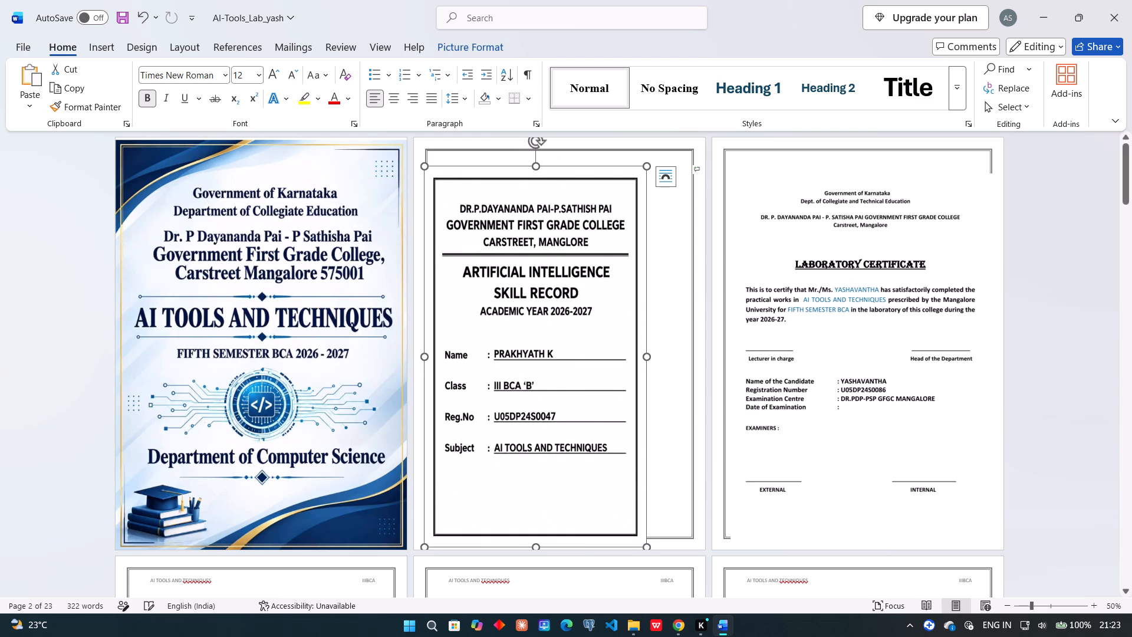
Widen the skill record picture to about the page border's width and shorten it slightly to end just above the bottom border.
left_click_drag(646, 354, 725, 362)
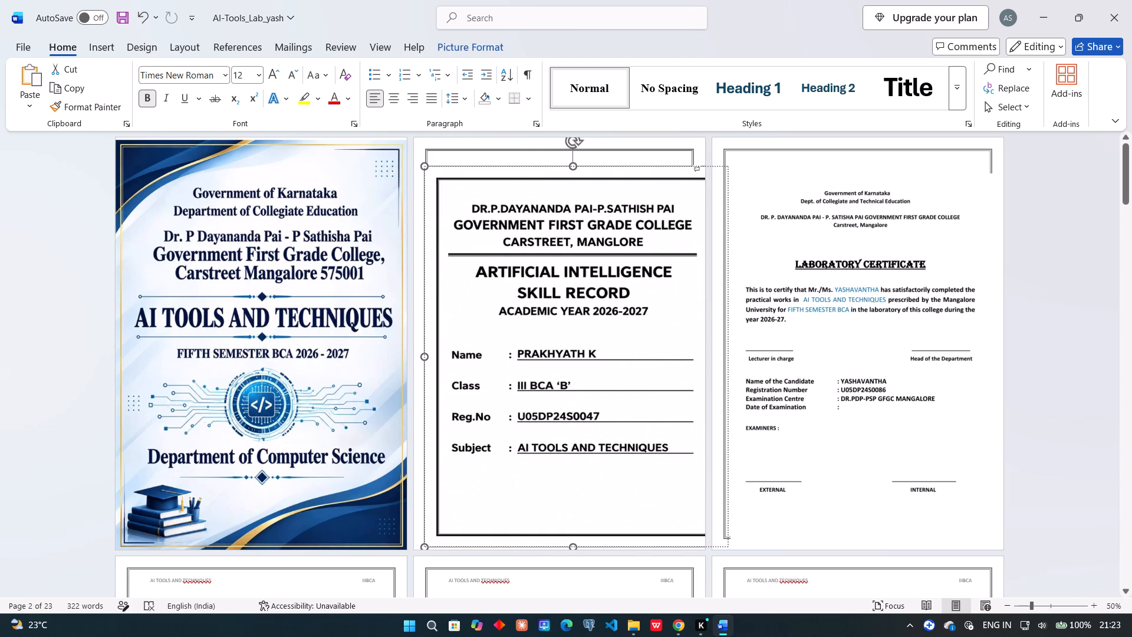
left_click_drag(725, 362, 690, 376)
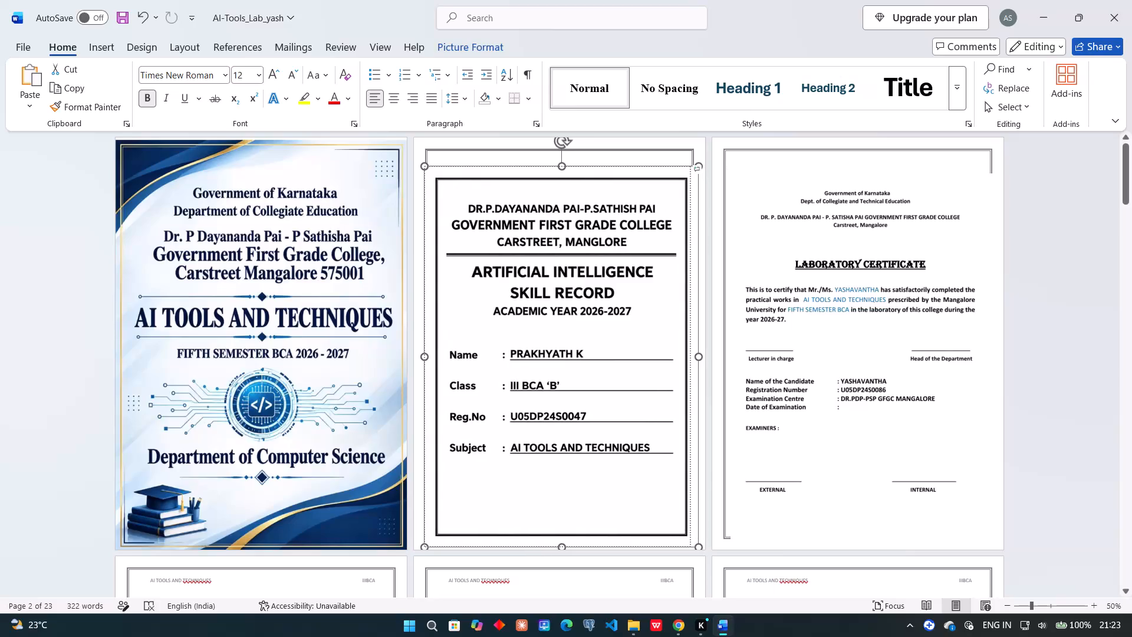
left_click_drag(690, 376, 696, 381)
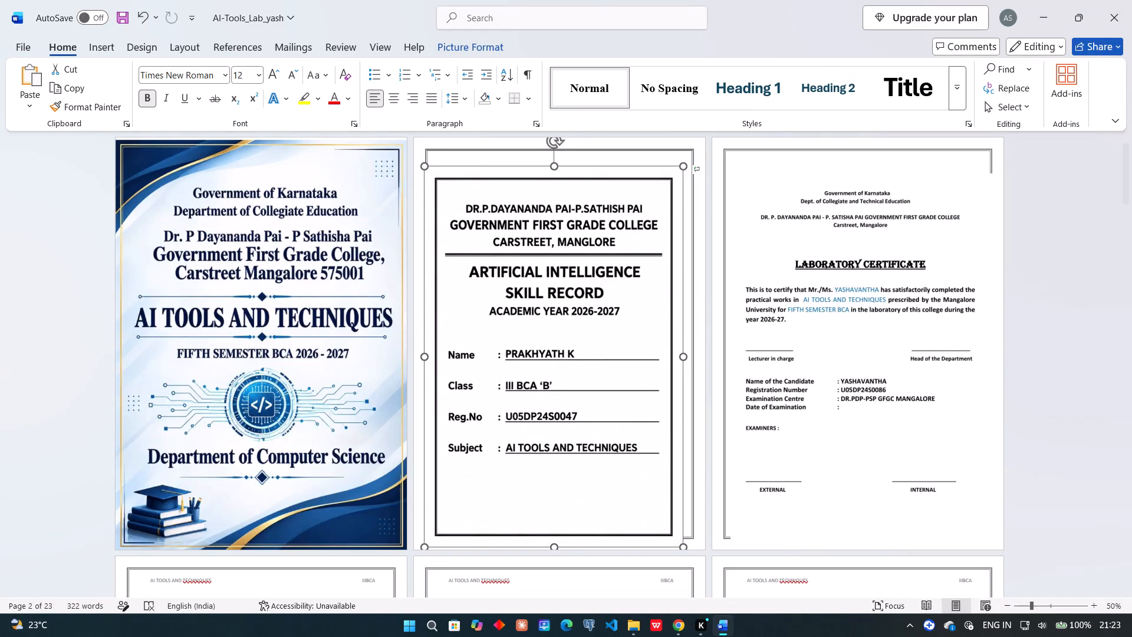
left_click_drag(696, 381, 699, 380)
left_click_drag(563, 169, 562, 180)
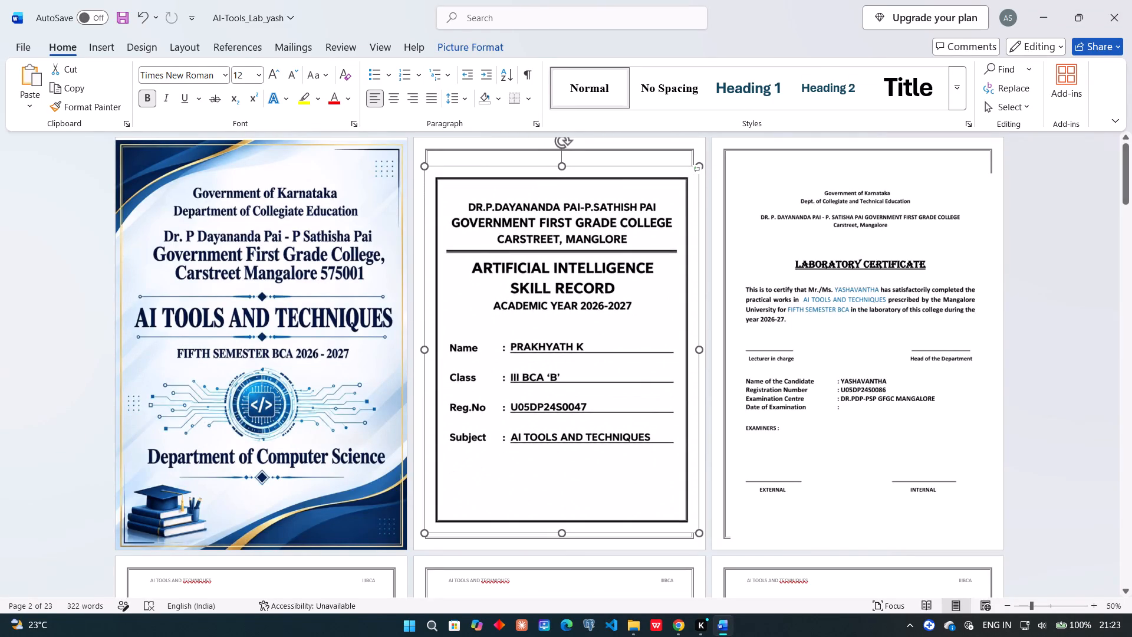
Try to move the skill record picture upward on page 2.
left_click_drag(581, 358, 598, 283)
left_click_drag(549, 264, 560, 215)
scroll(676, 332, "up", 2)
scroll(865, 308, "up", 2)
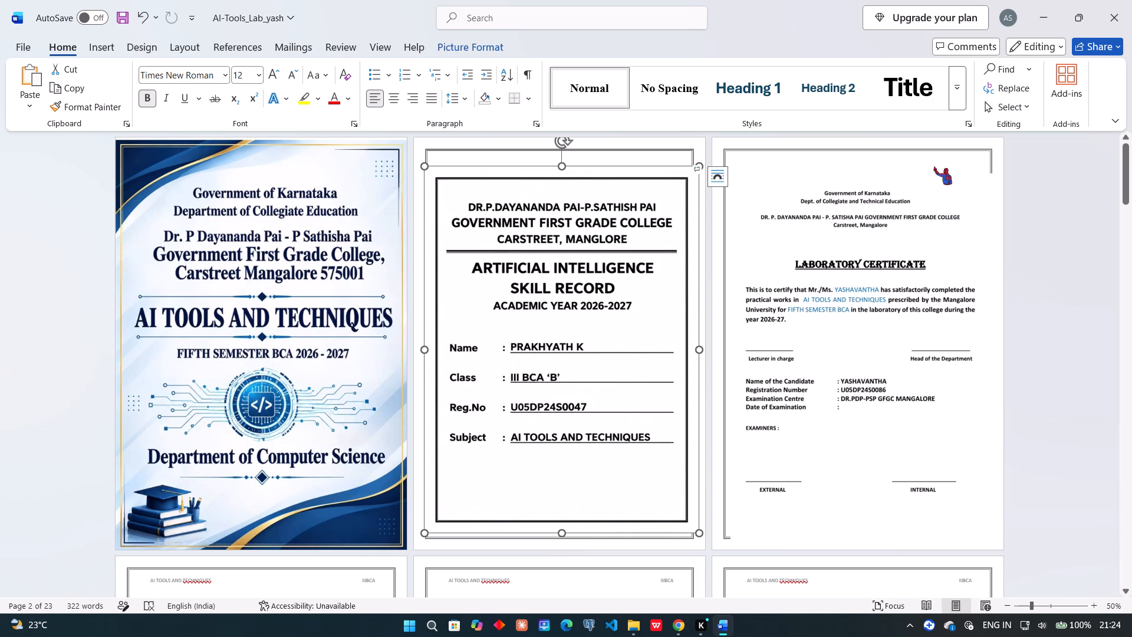
Open page 2's header area for editing and examine the headers and borders on the pages below.
left_click(624, 132)
triple_click(627, 155)
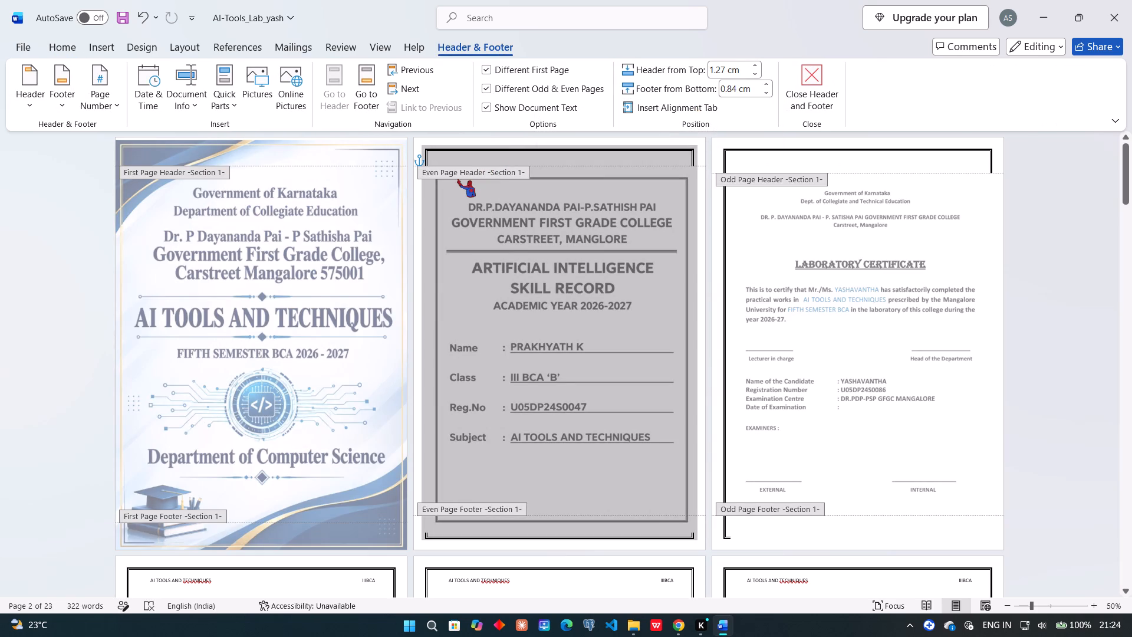
scroll(964, 369, "down", 5)
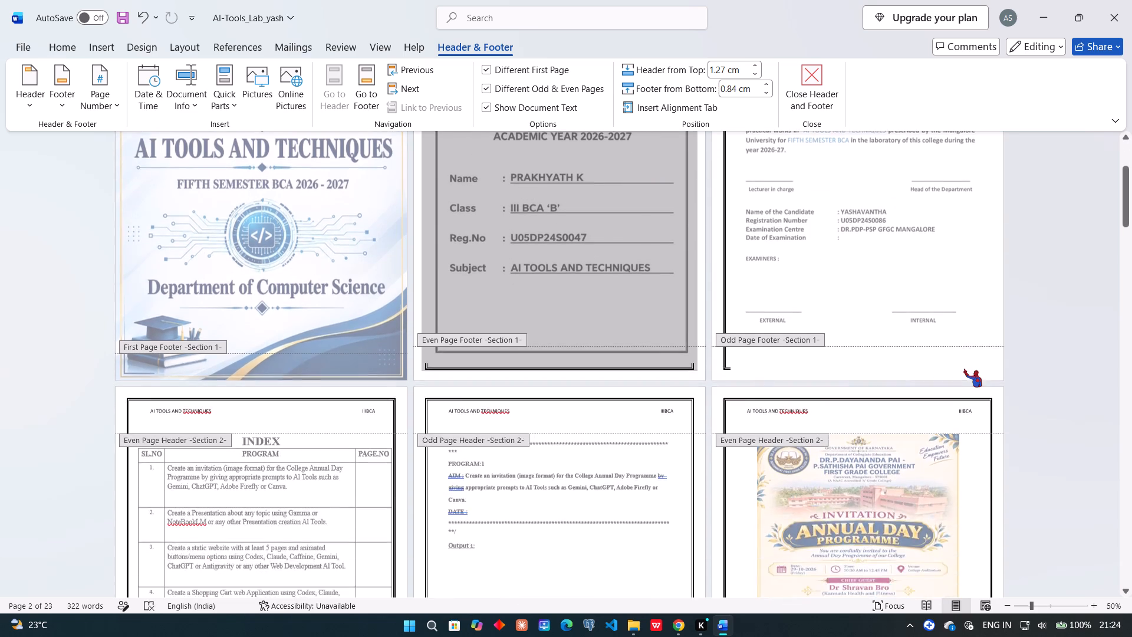
scroll(964, 369, "down", 3)
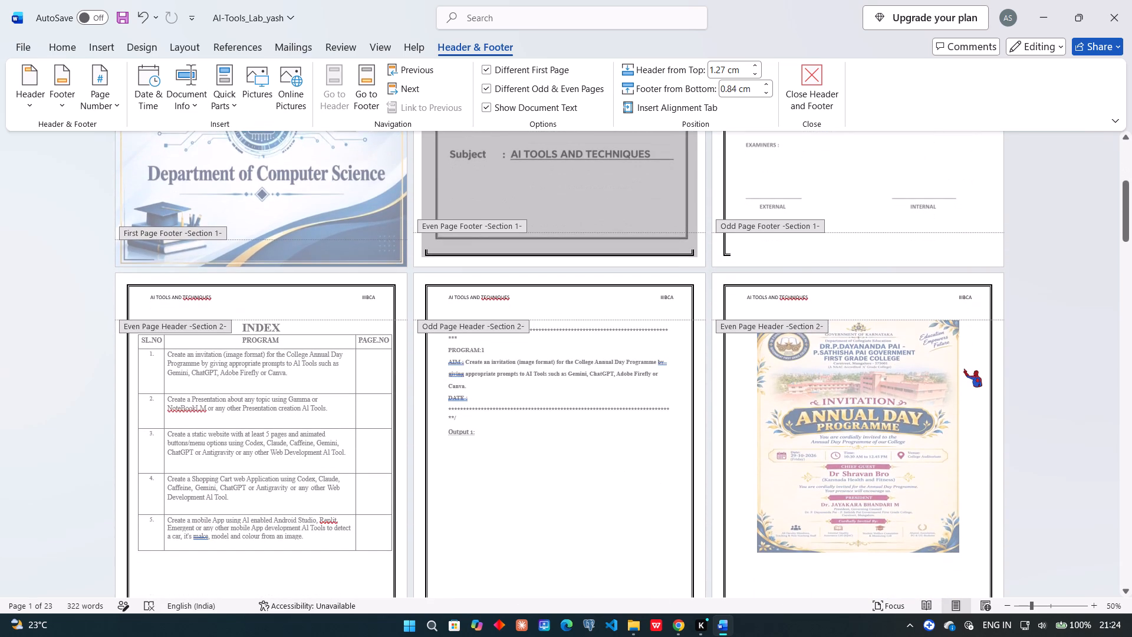
scroll(964, 369, "down", 8)
scroll(983, 389, "up", 14)
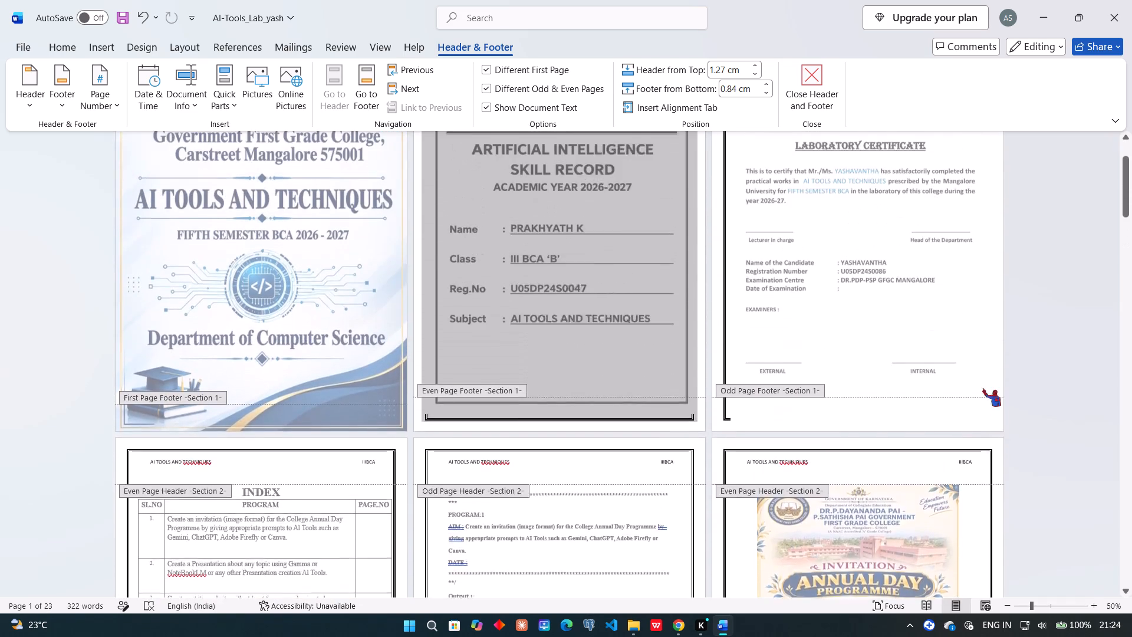
scroll(993, 413, "up", 3)
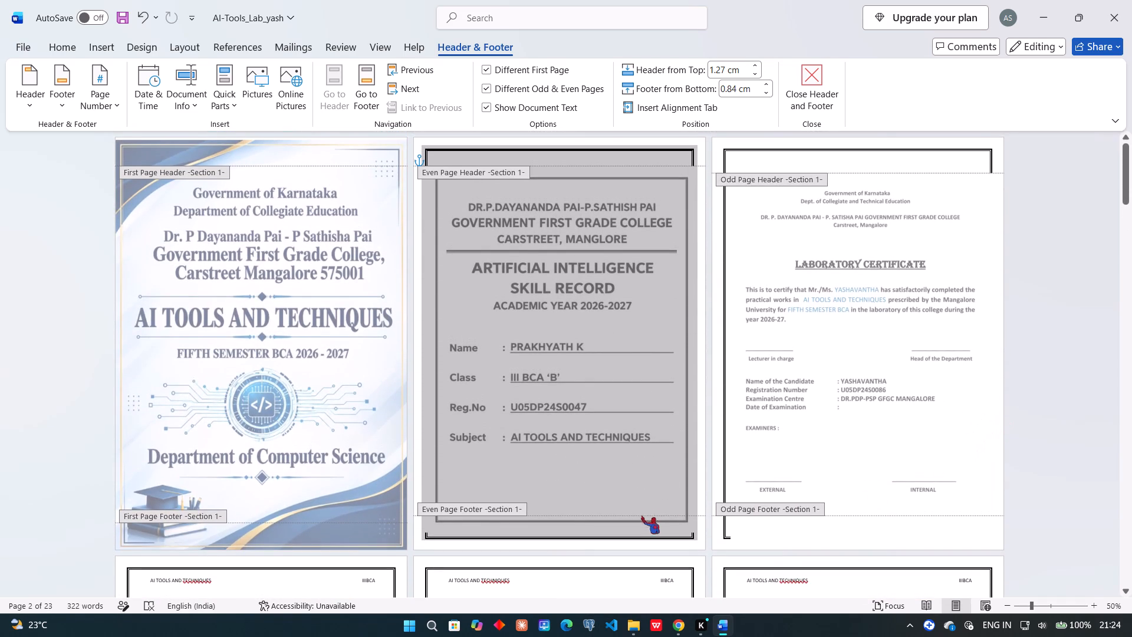
Check the header areas from page 2 to the invitation page, leave header editing, and return to the skill record page.
left_click(453, 170)
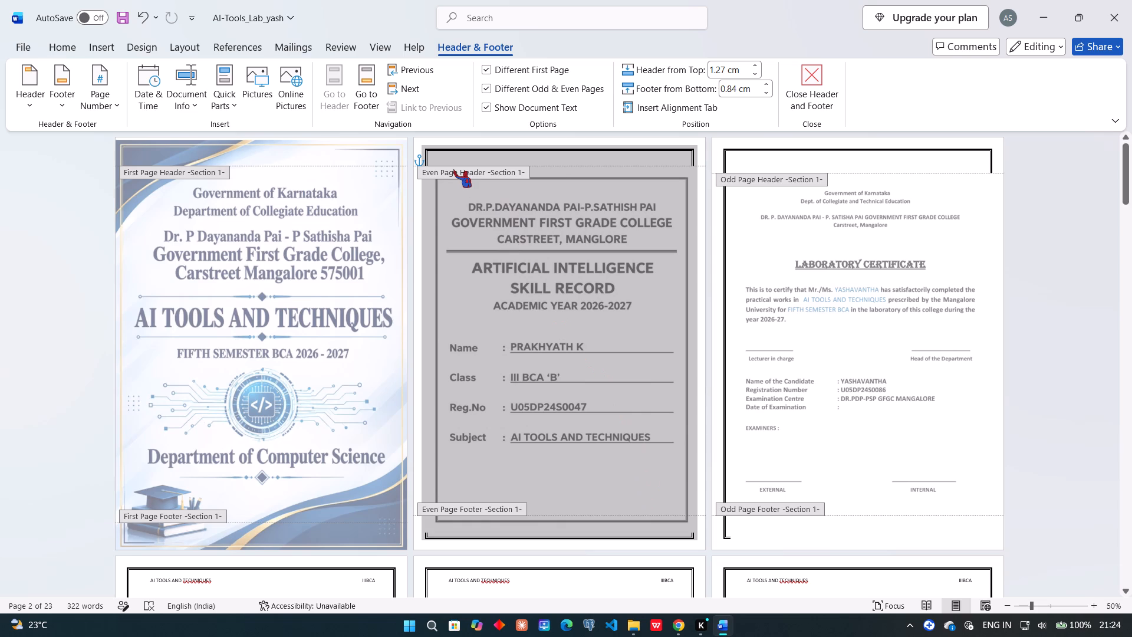
right_click(453, 170)
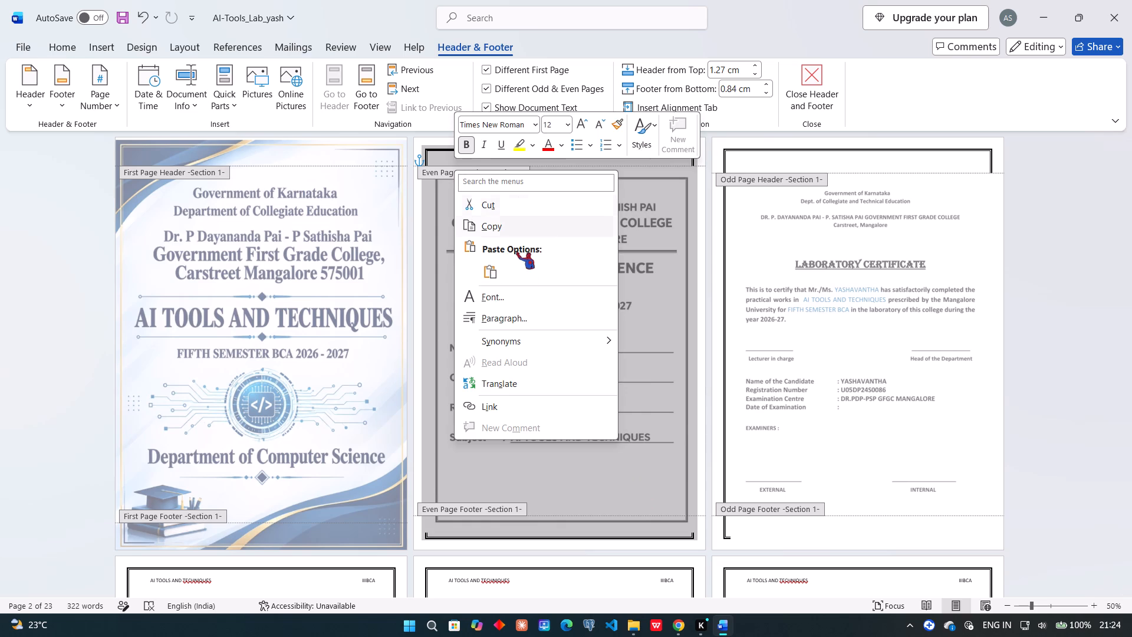
left_click(646, 327)
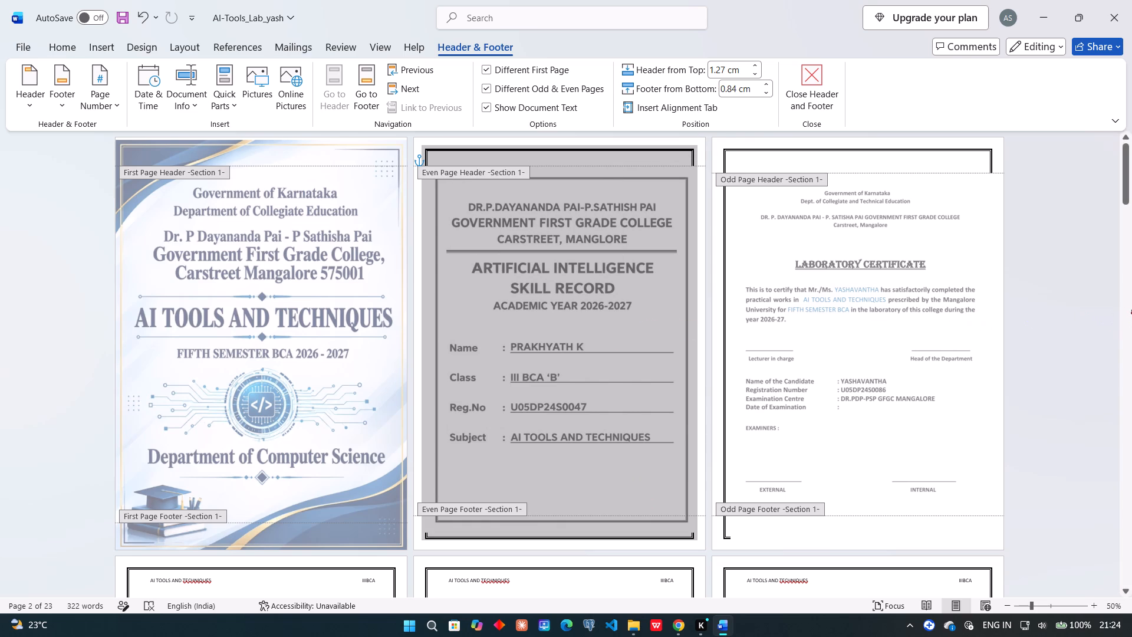
left_click(1131, 310)
scroll(814, 361, "up", 8)
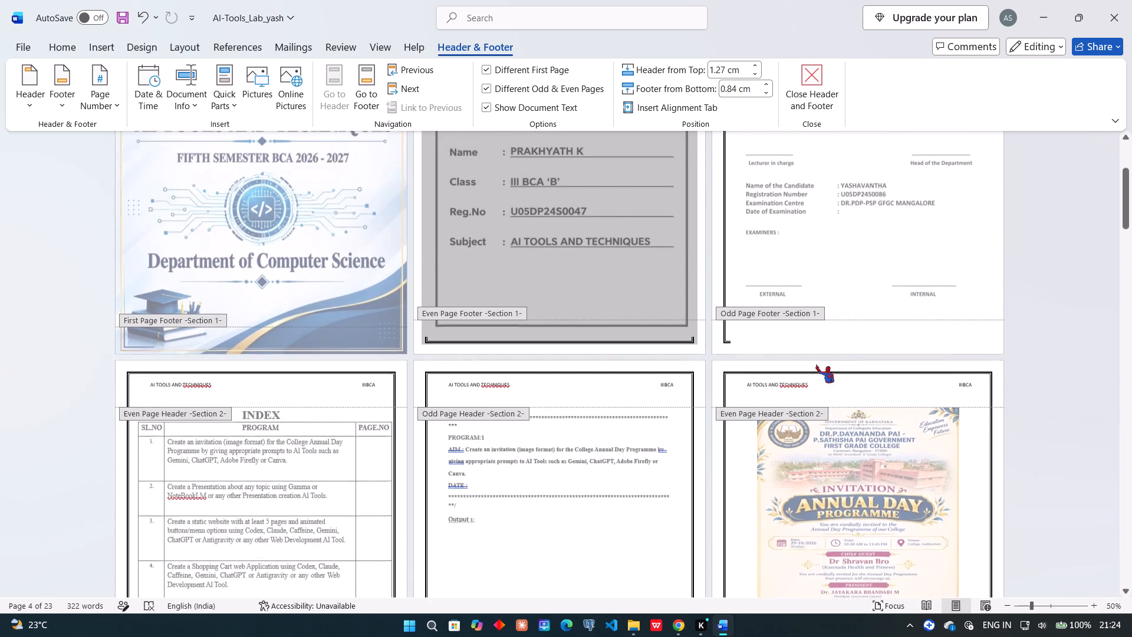
scroll(816, 365, "up", 4)
right_click(577, 310)
left_click(1012, 365)
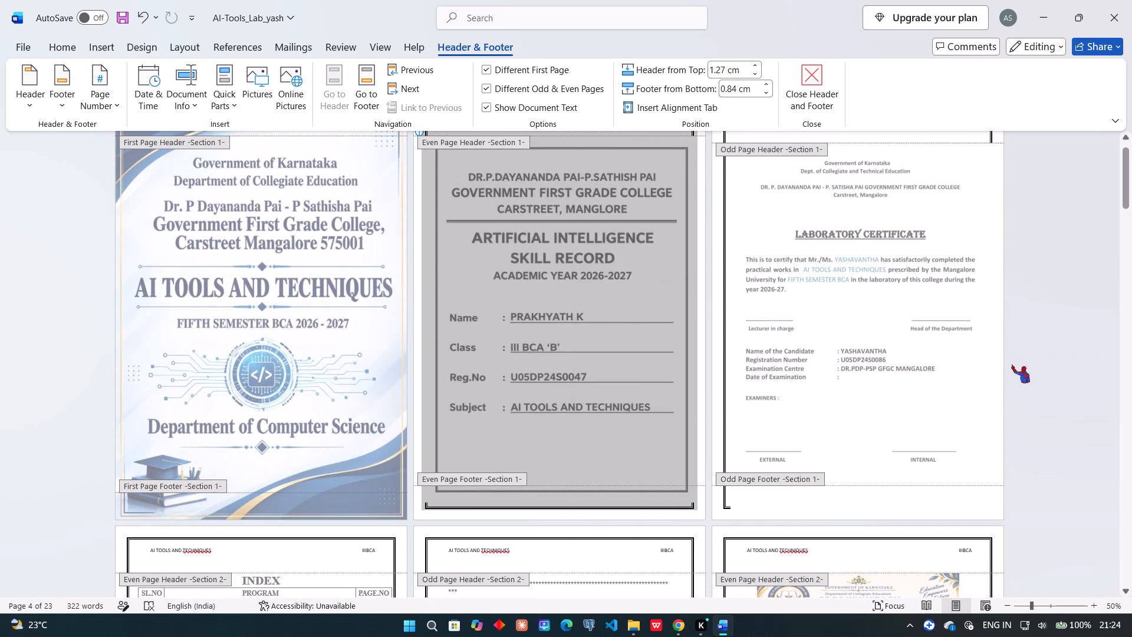
left_click(1020, 568)
scroll(941, 507, "down", 4)
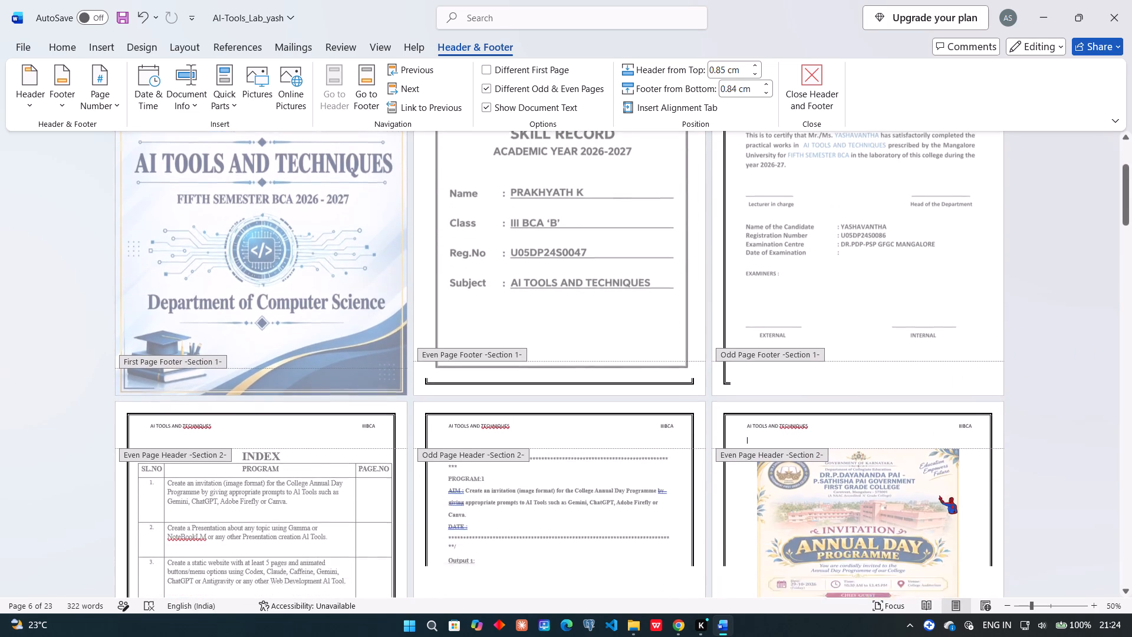
scroll(939, 496, "down", 1)
key("Escape")
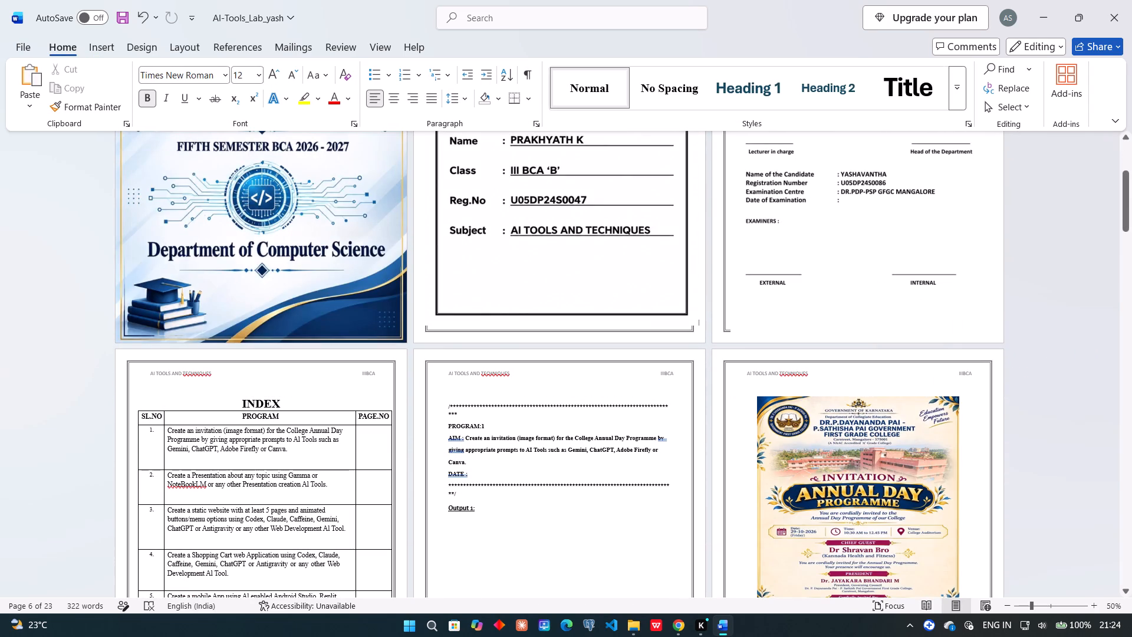
scroll(626, 420, "up", 9)
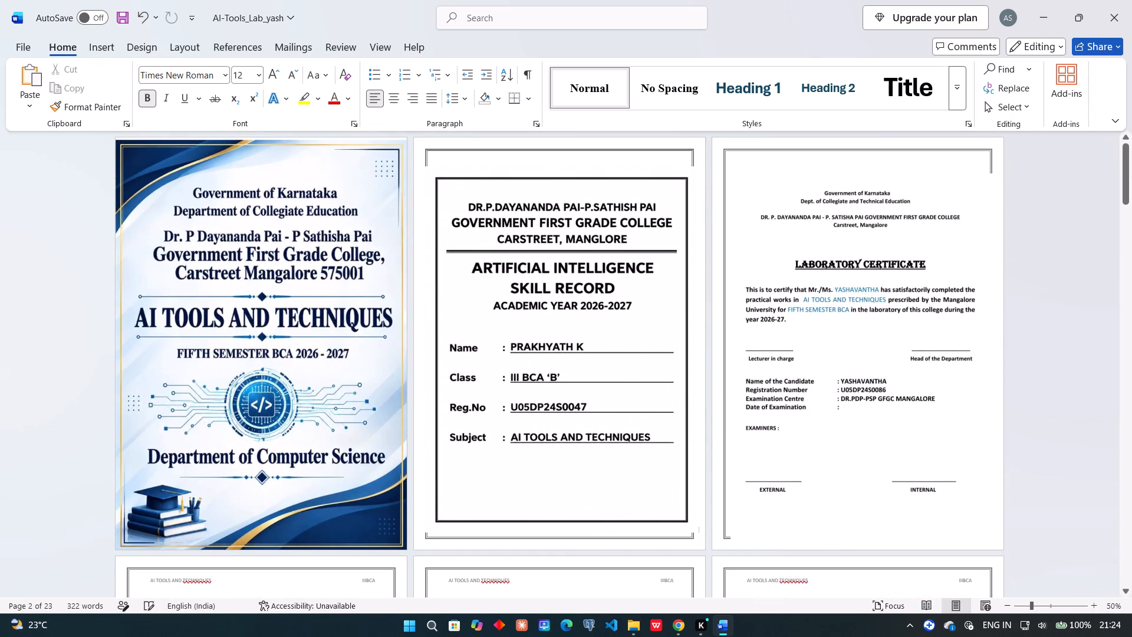
Insert a blank page before the skill record picture.
left_click(600, 434)
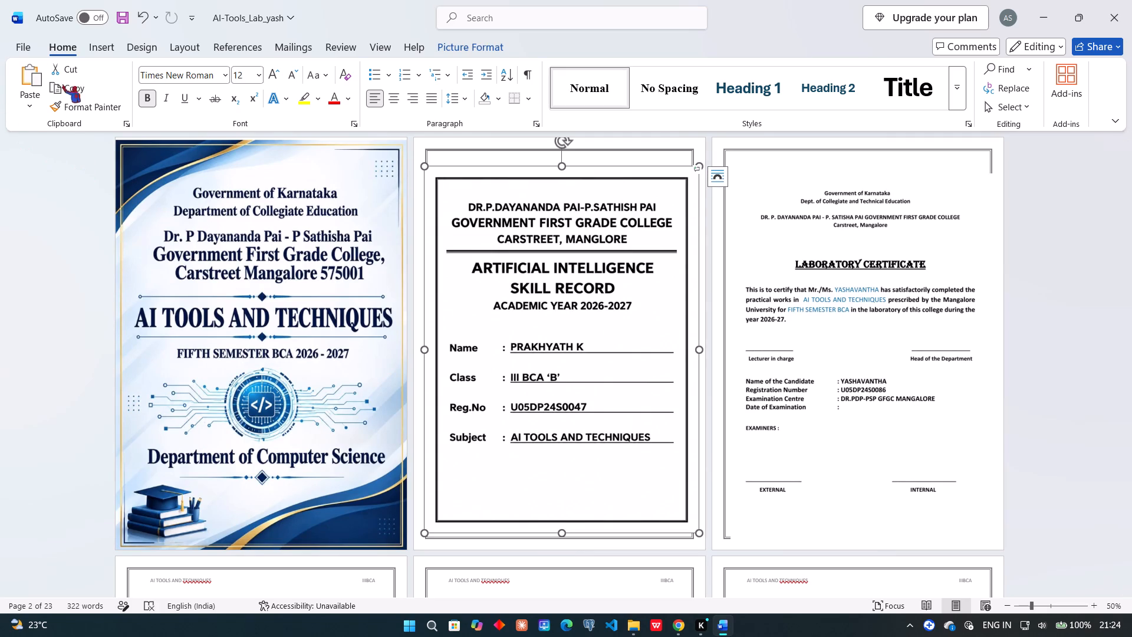
left_click(108, 50)
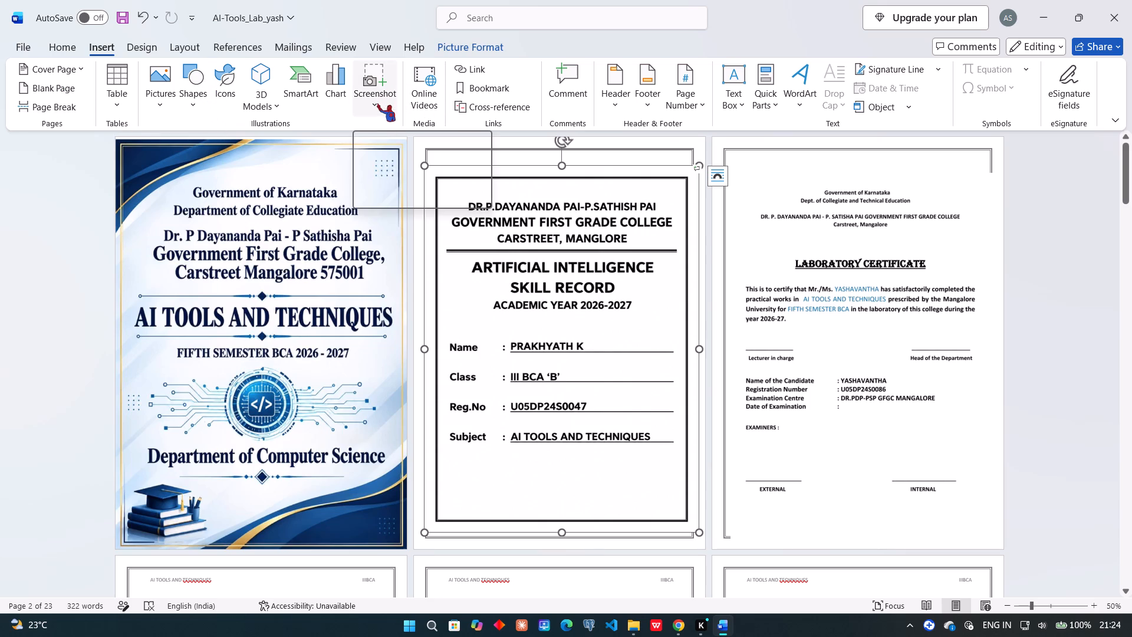
left_click(40, 83)
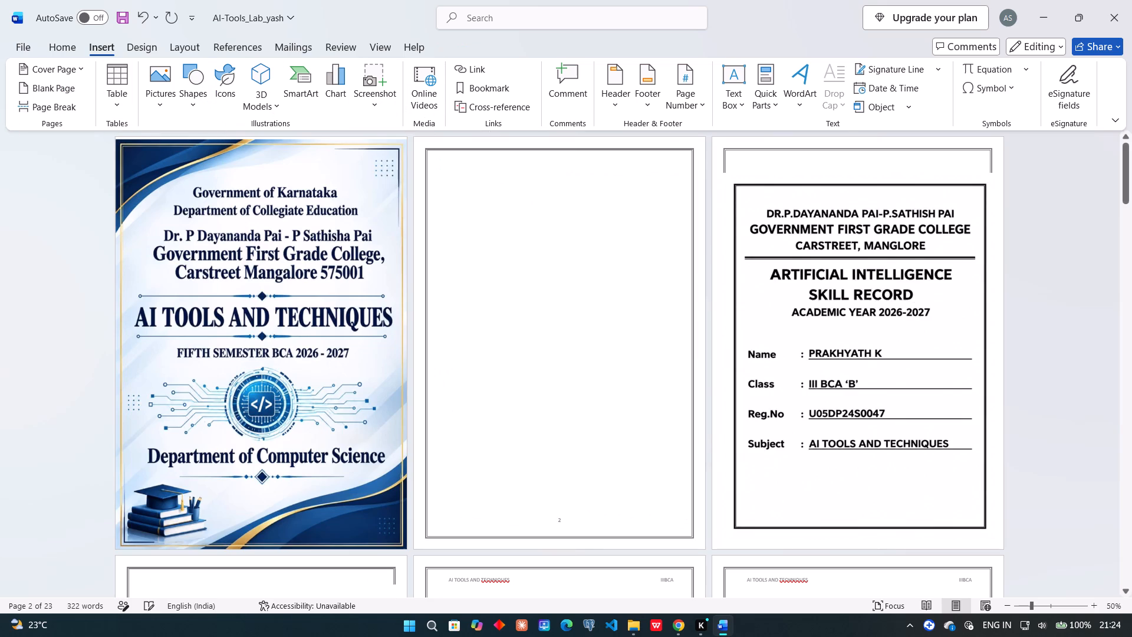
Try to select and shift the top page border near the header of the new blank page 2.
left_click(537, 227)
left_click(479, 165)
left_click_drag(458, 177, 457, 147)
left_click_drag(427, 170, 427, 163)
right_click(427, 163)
Examine the borders and layout of the blank page, skill record, laboratory certificate, index and first program pages.
scroll(723, 357, "down", 9)
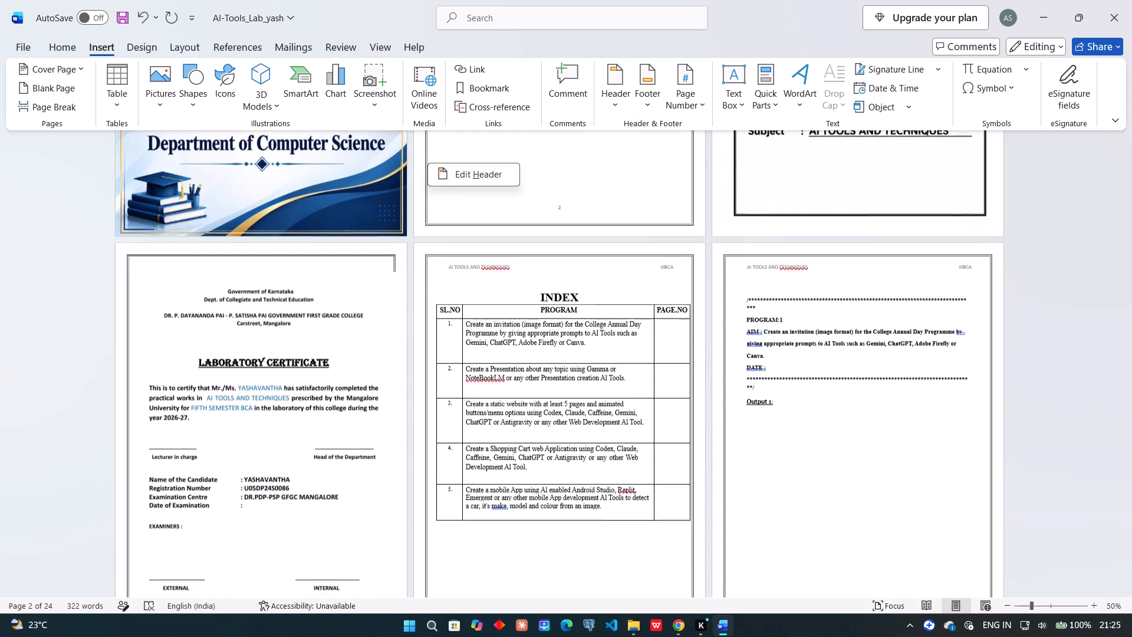
scroll(720, 355, "up", 7)
scroll(777, 357, "up", 2)
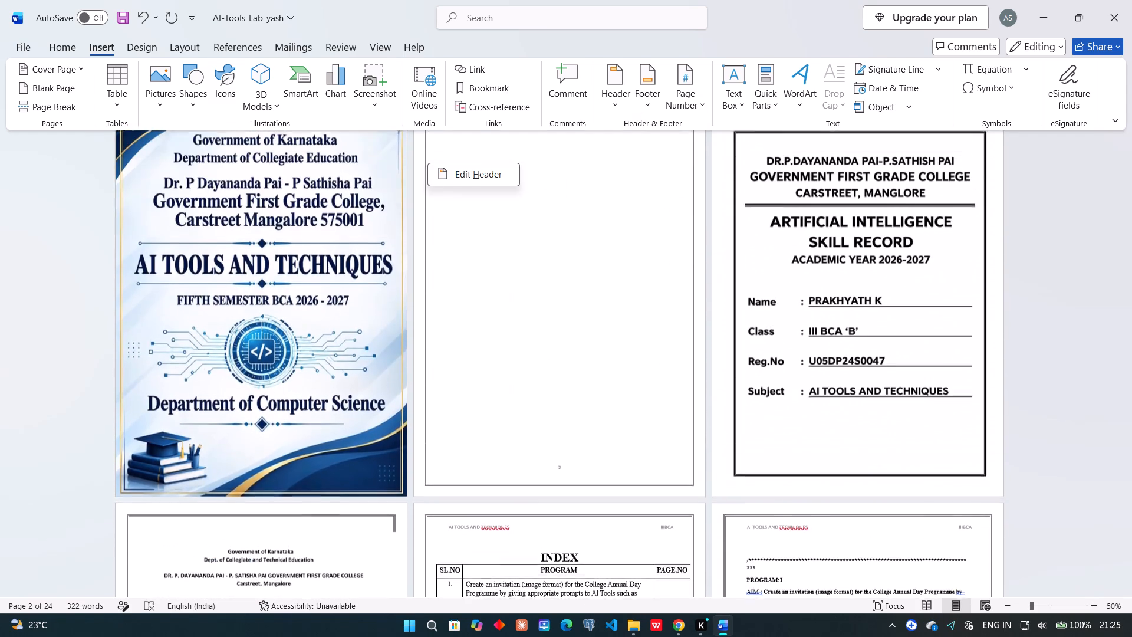
scroll(777, 357, "up", 1)
scroll(793, 340, "down", 7)
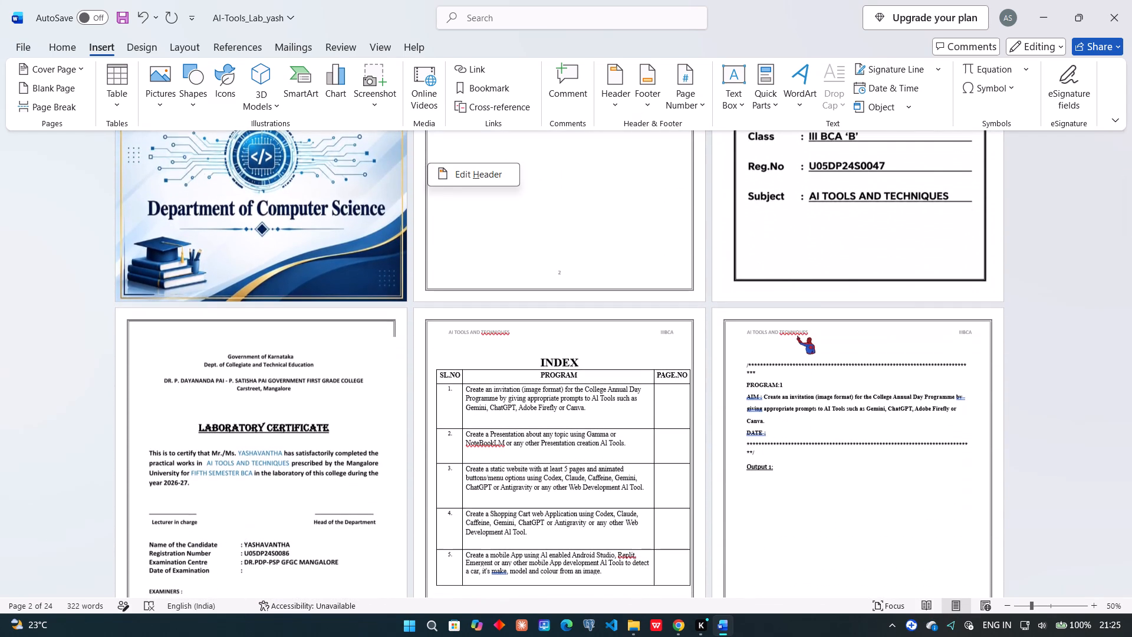
scroll(805, 343, "up", 4)
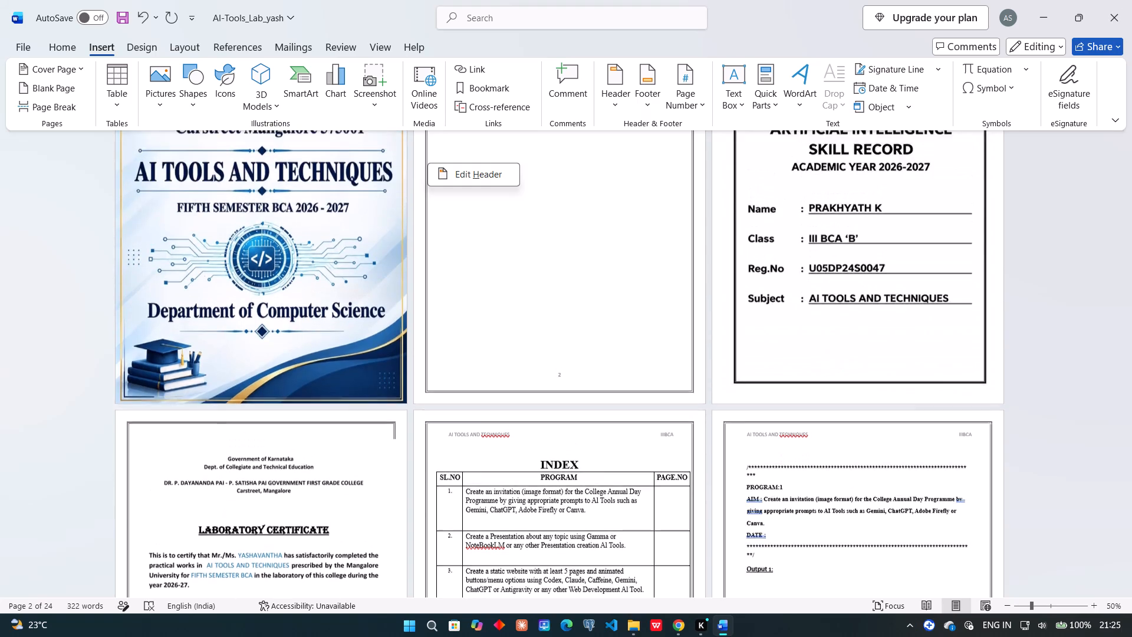
scroll(831, 350, "up", 2)
Undo the blank page insertion and the skill record picture's resizing and insertion, back to an empty bordered page 2.
key("ctrl+z")
key("ctrl+z")
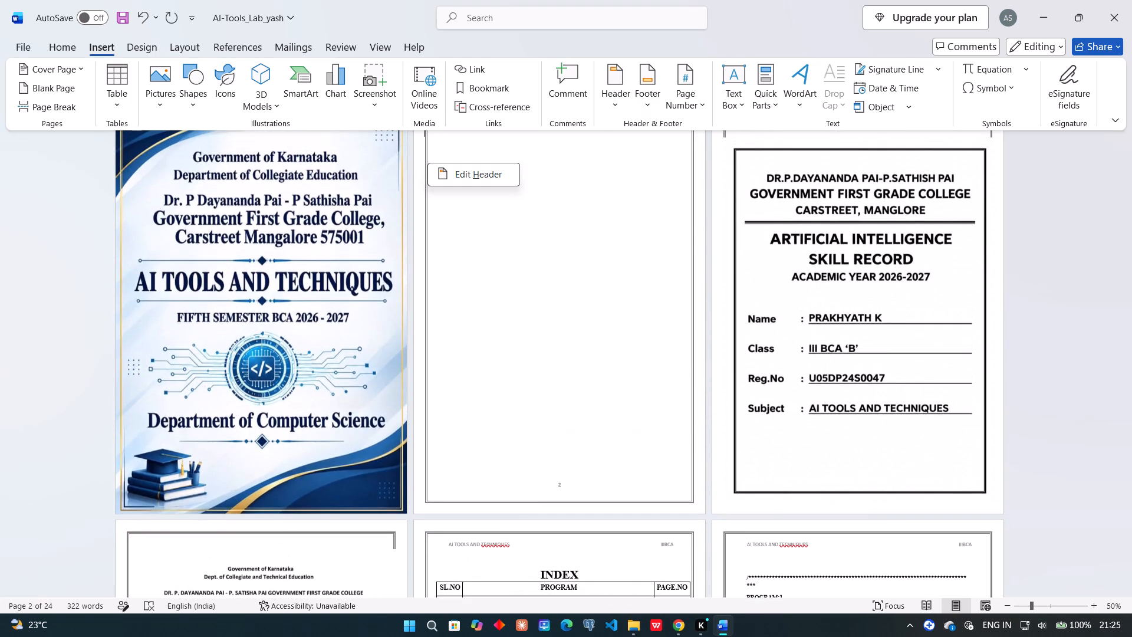
key("ctrl+y")
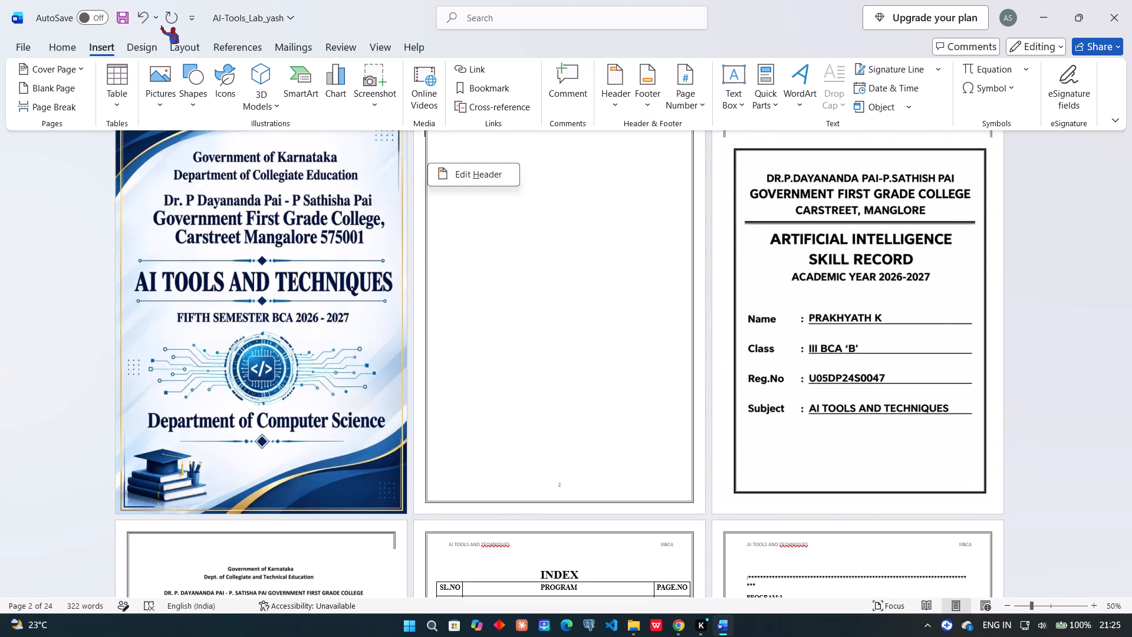
double_click(143, 17)
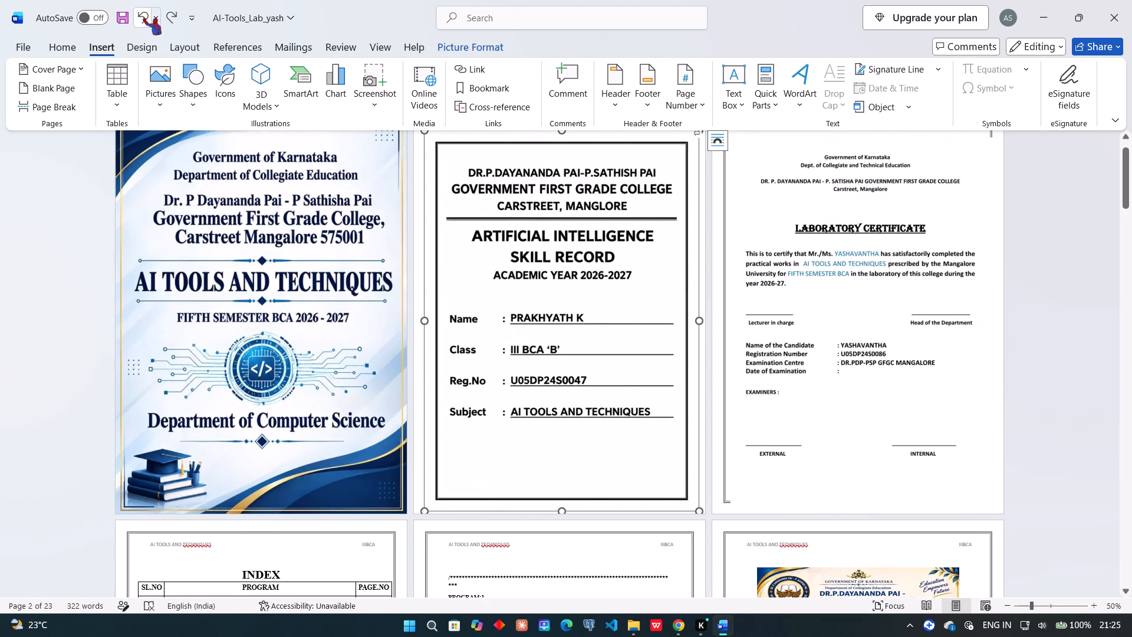
left_click(143, 17)
left_click(143, 17)
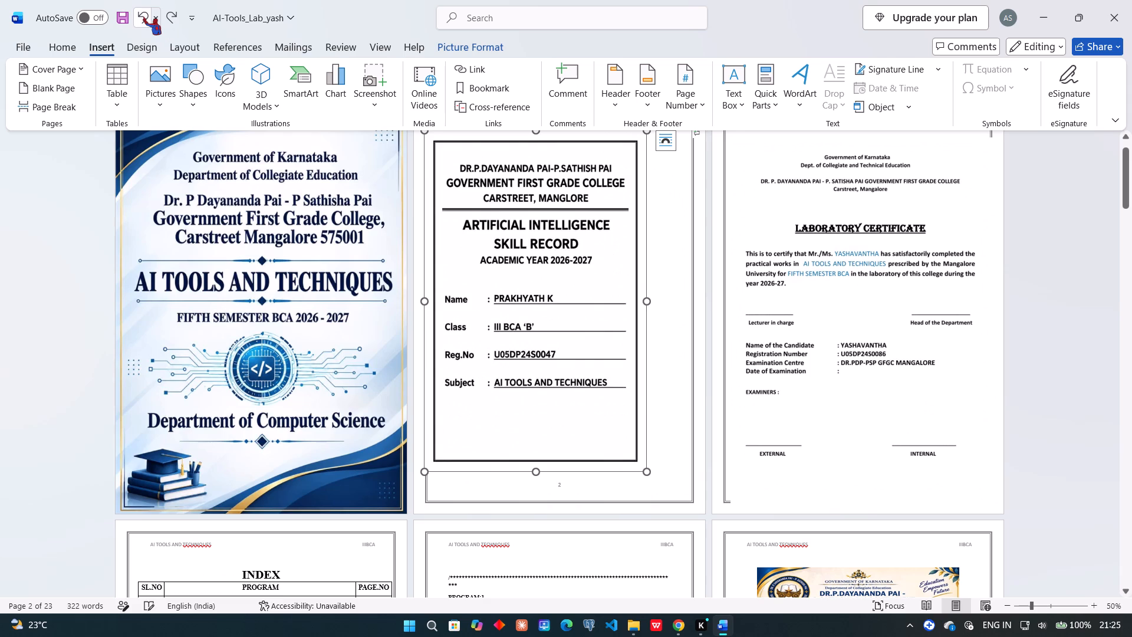
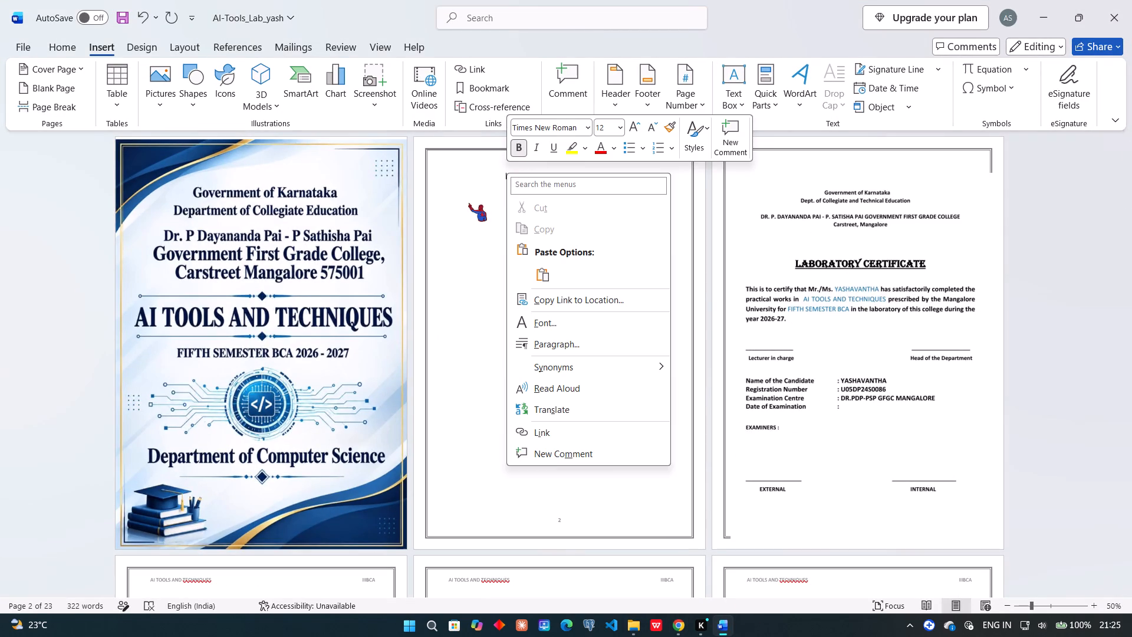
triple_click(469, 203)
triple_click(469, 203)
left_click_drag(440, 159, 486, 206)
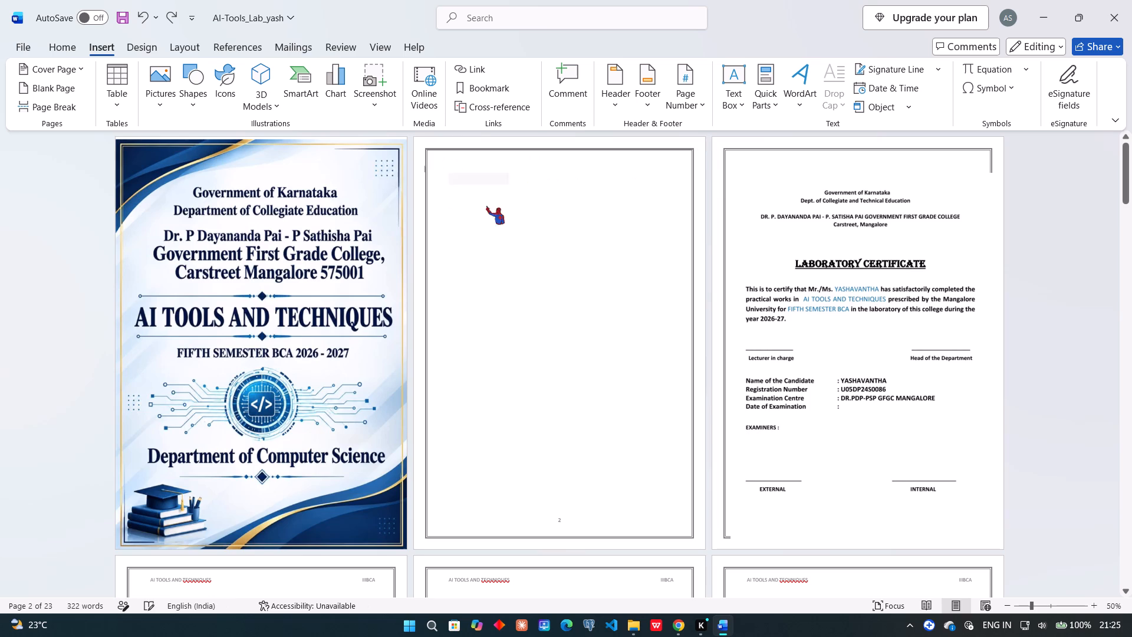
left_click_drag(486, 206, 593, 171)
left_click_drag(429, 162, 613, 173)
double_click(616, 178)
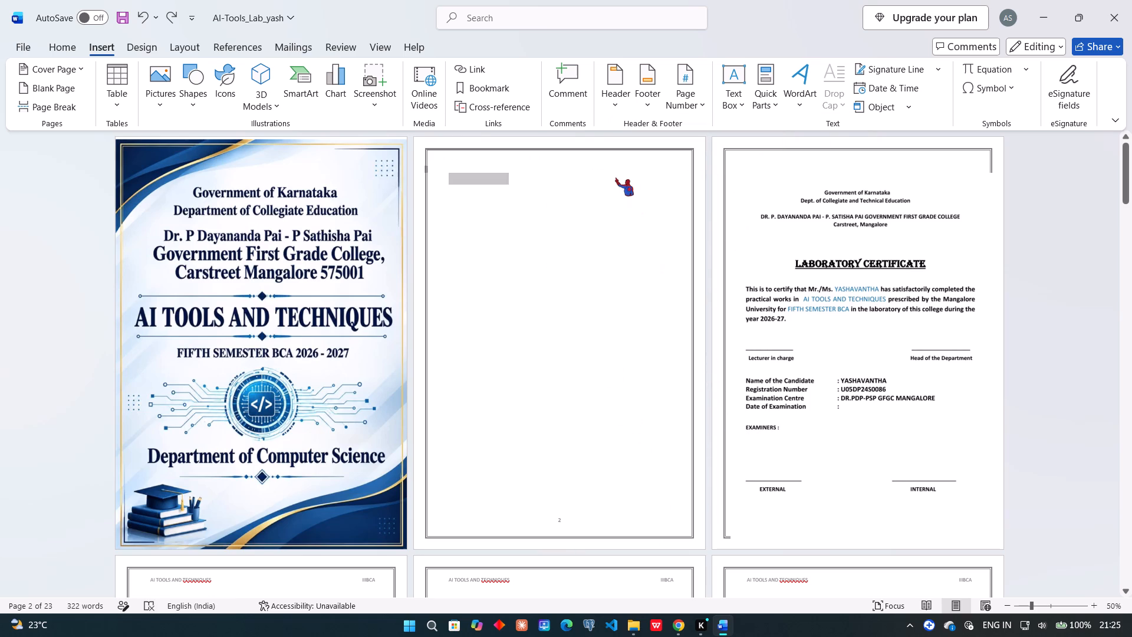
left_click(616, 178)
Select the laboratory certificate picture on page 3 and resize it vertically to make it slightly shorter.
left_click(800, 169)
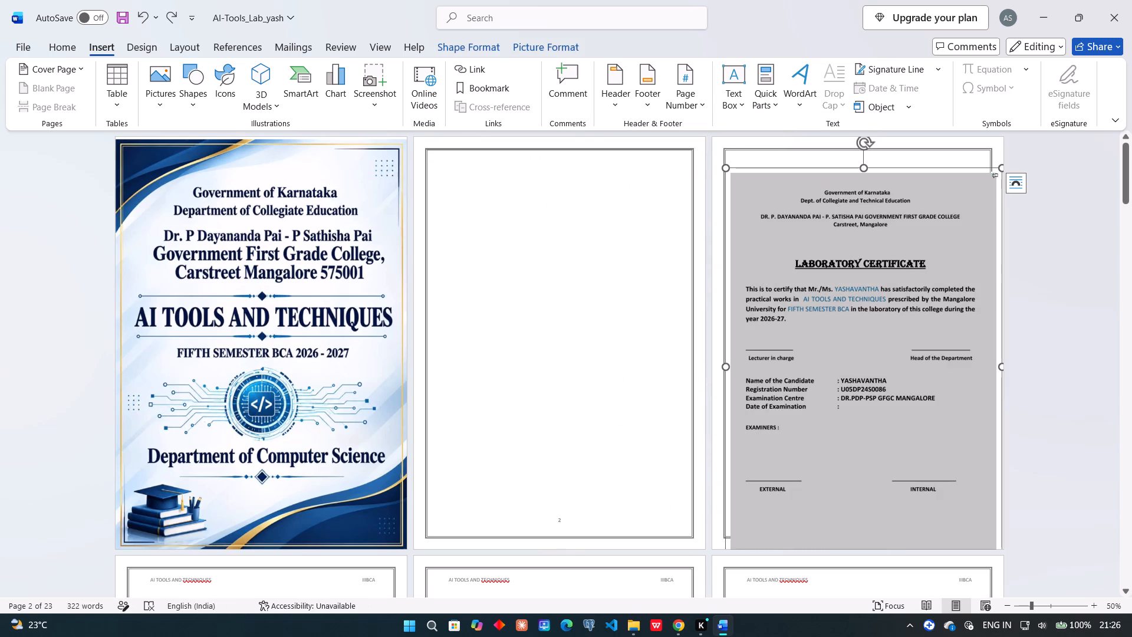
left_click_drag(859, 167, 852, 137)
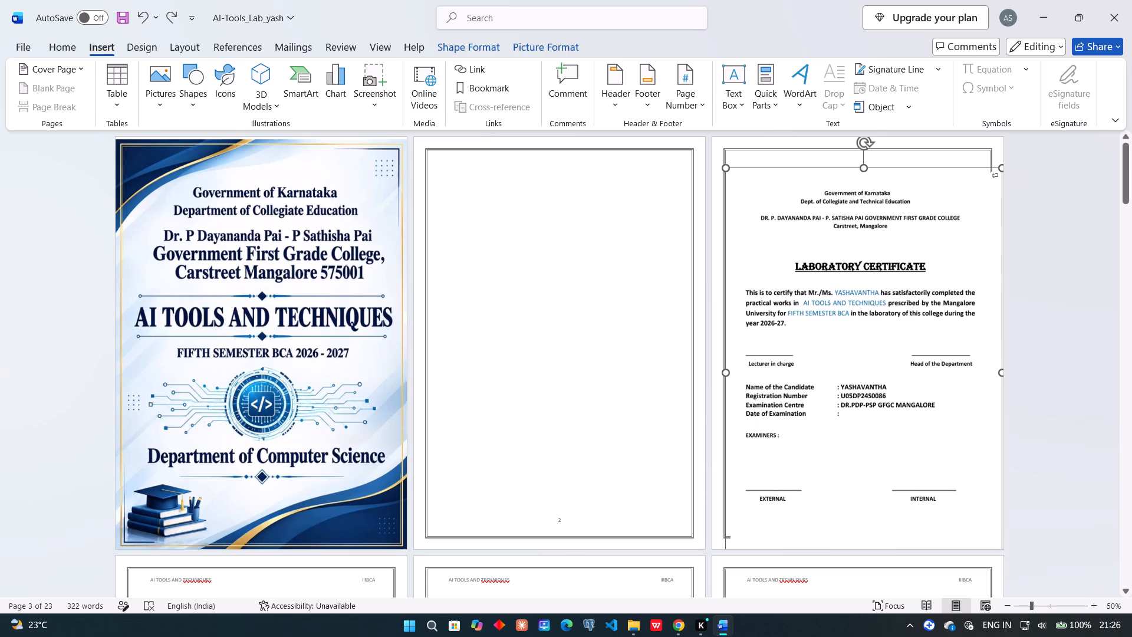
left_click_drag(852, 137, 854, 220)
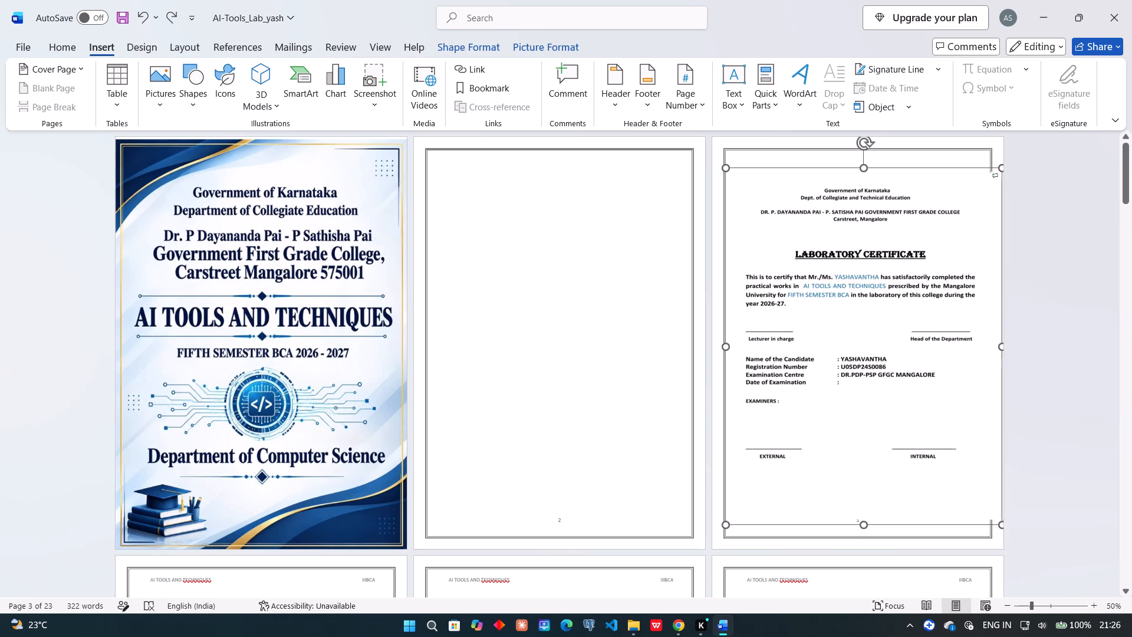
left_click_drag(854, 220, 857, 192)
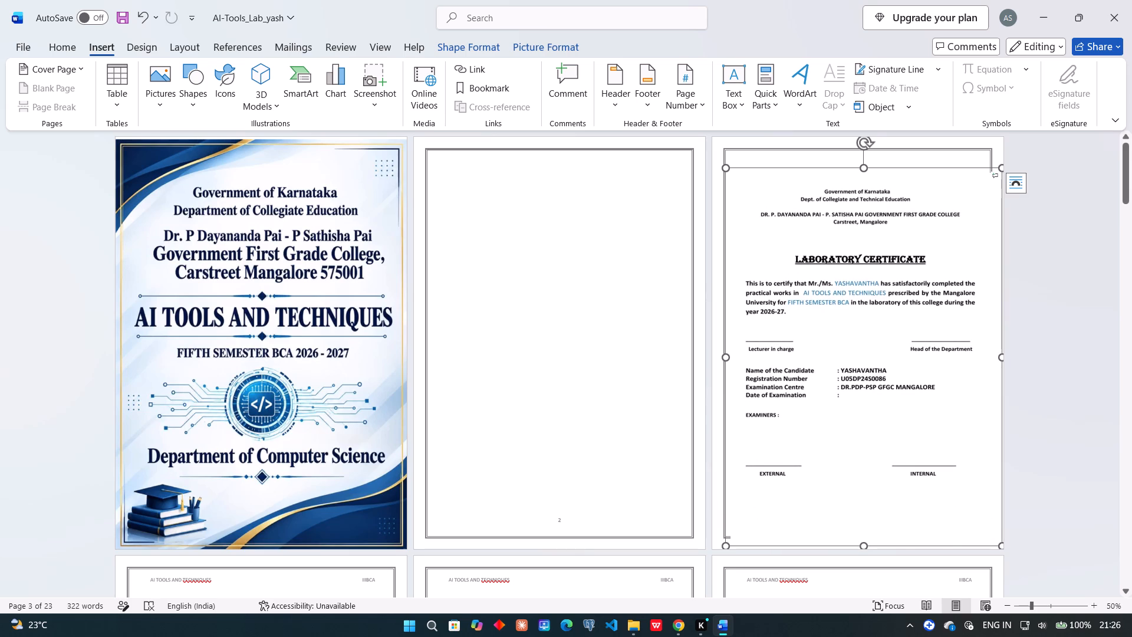
Examine the borders and layout of the index, first program and invitation output pages, then the opening pages.
scroll(659, 347, "down", 9)
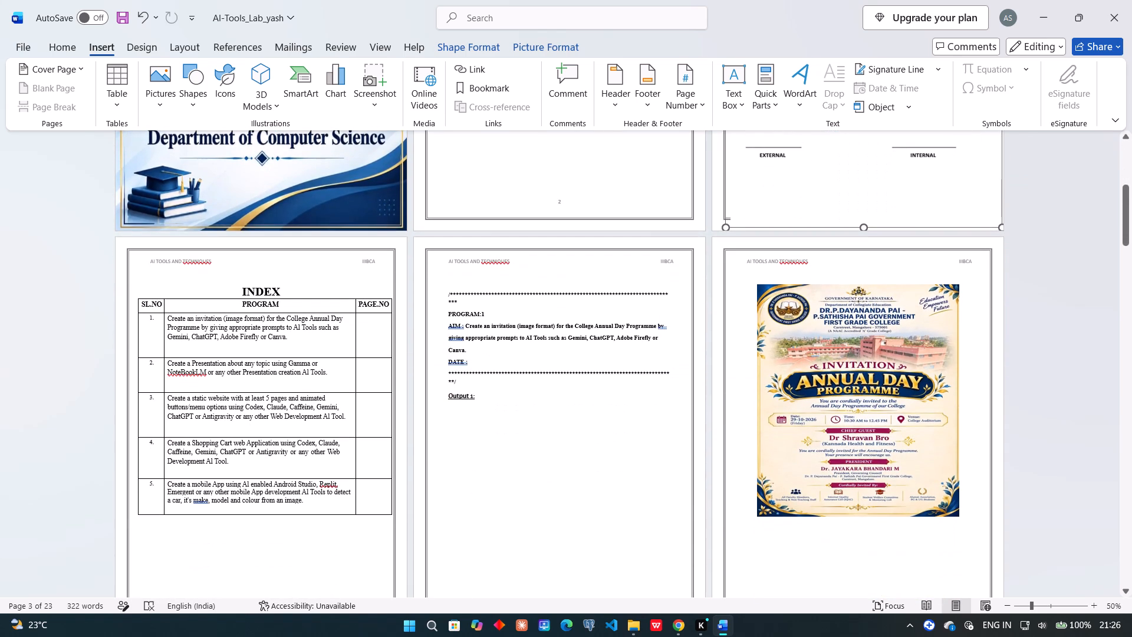
scroll(365, 423, "down", 3)
left_click(341, 312)
left_click(341, 312)
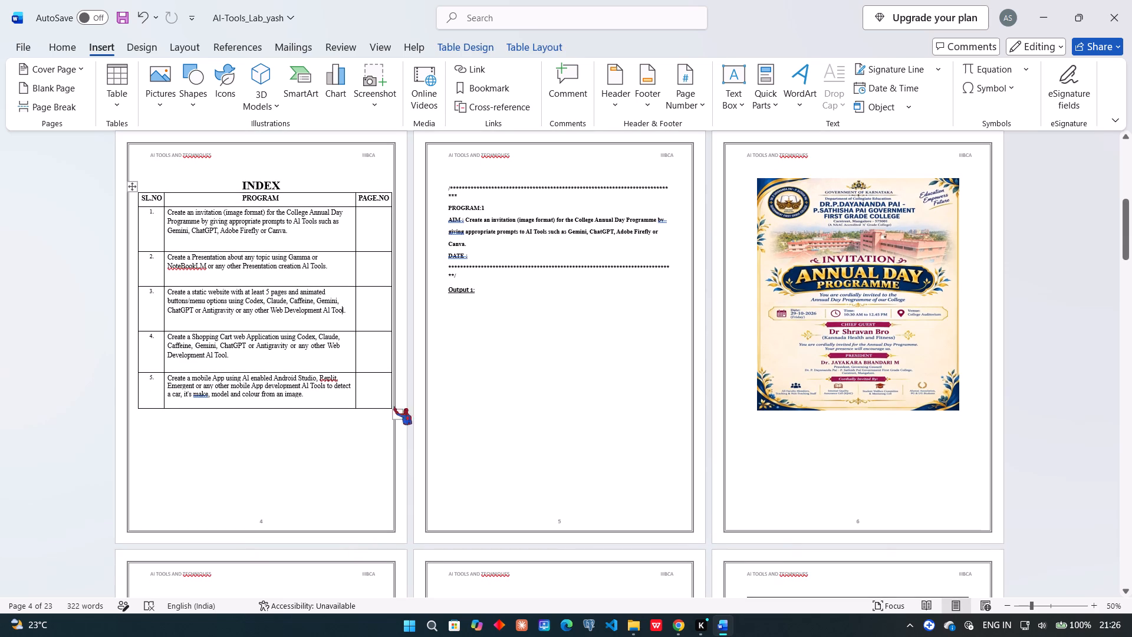
left_click(302, 441)
scroll(603, 442, "up", 3)
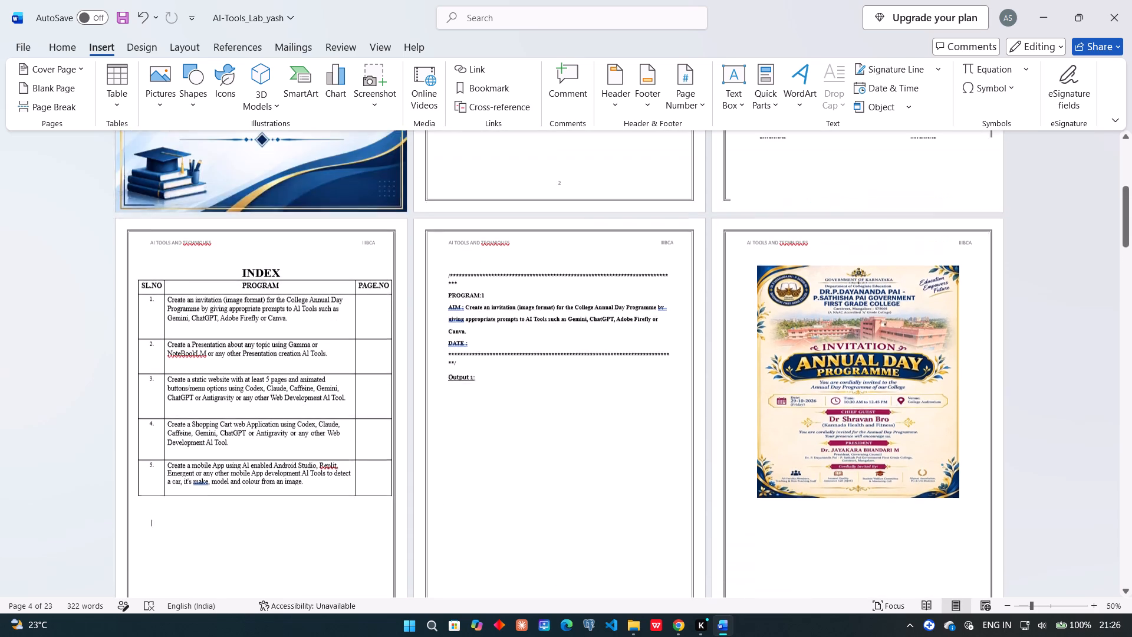
scroll(605, 441, "up", 12)
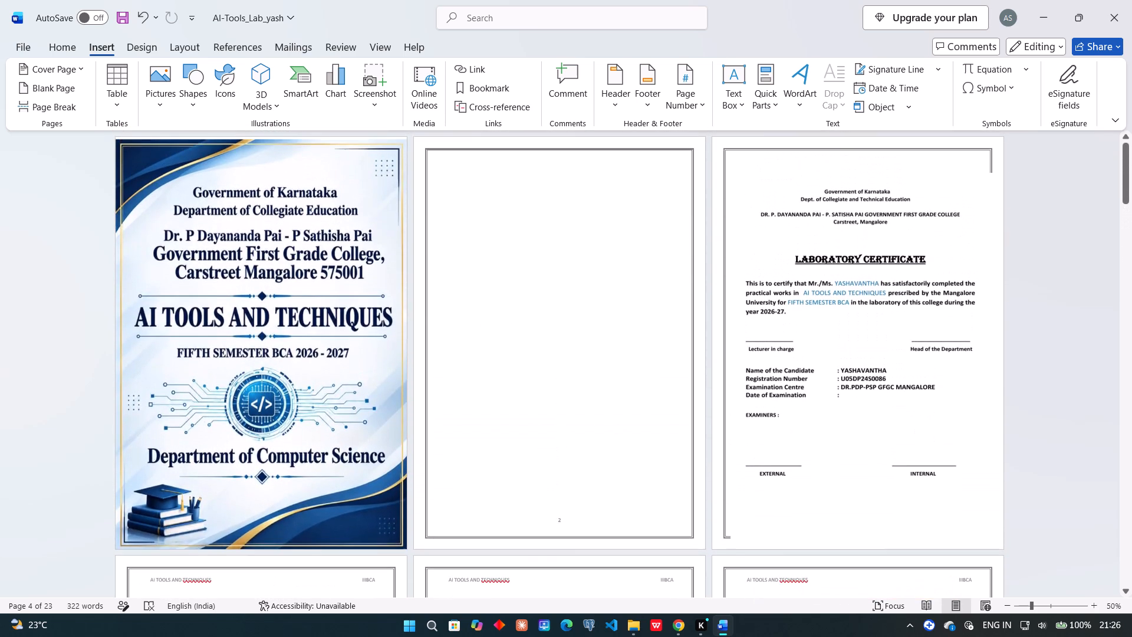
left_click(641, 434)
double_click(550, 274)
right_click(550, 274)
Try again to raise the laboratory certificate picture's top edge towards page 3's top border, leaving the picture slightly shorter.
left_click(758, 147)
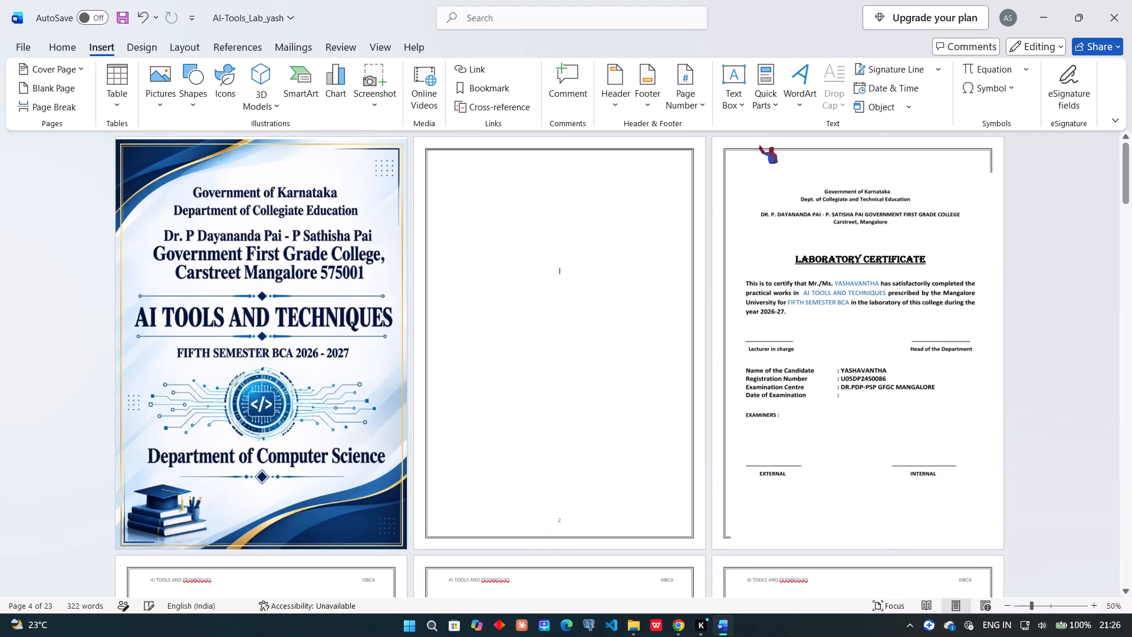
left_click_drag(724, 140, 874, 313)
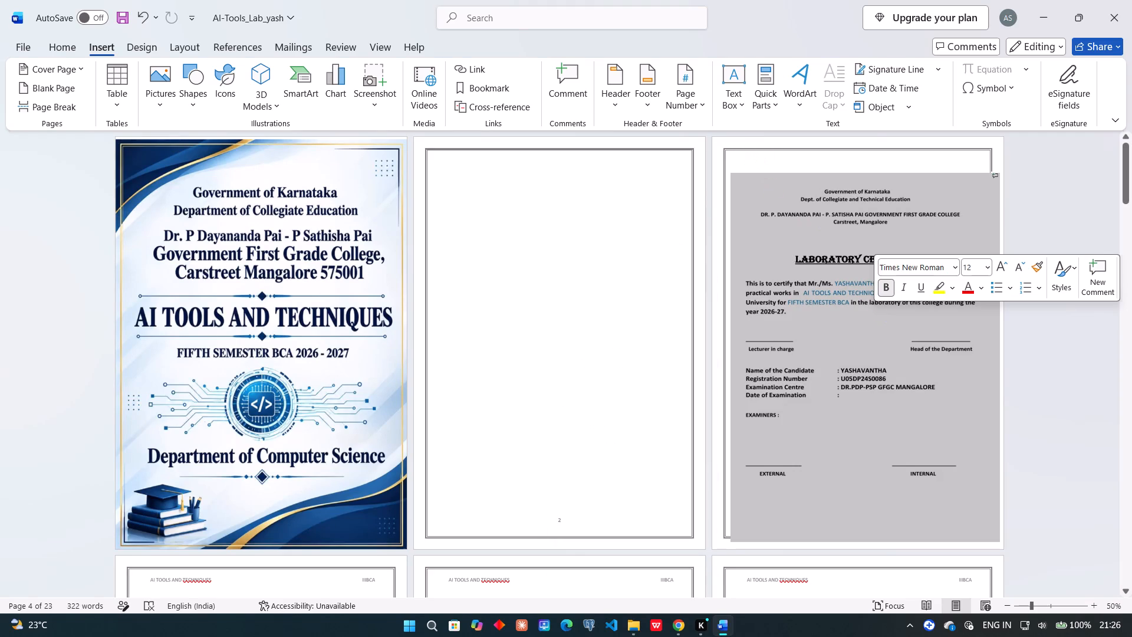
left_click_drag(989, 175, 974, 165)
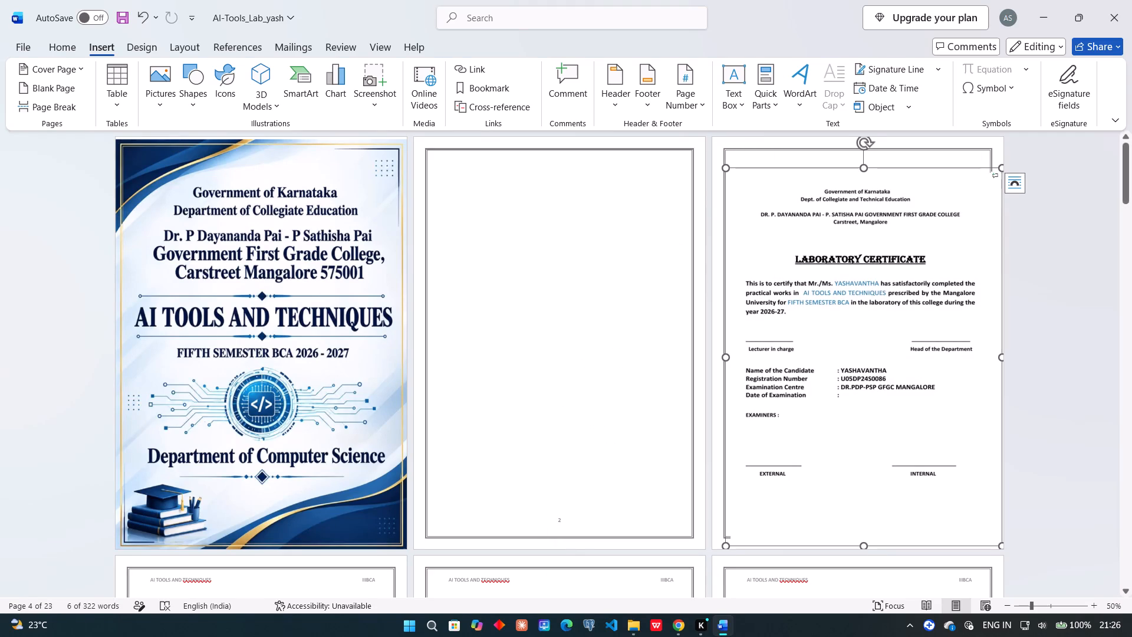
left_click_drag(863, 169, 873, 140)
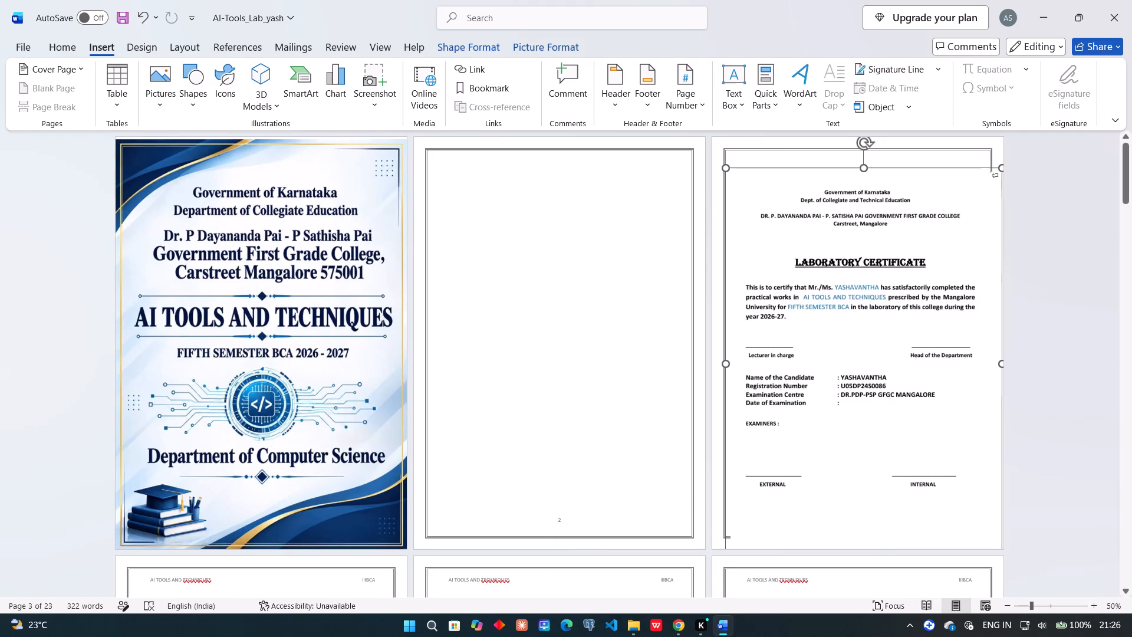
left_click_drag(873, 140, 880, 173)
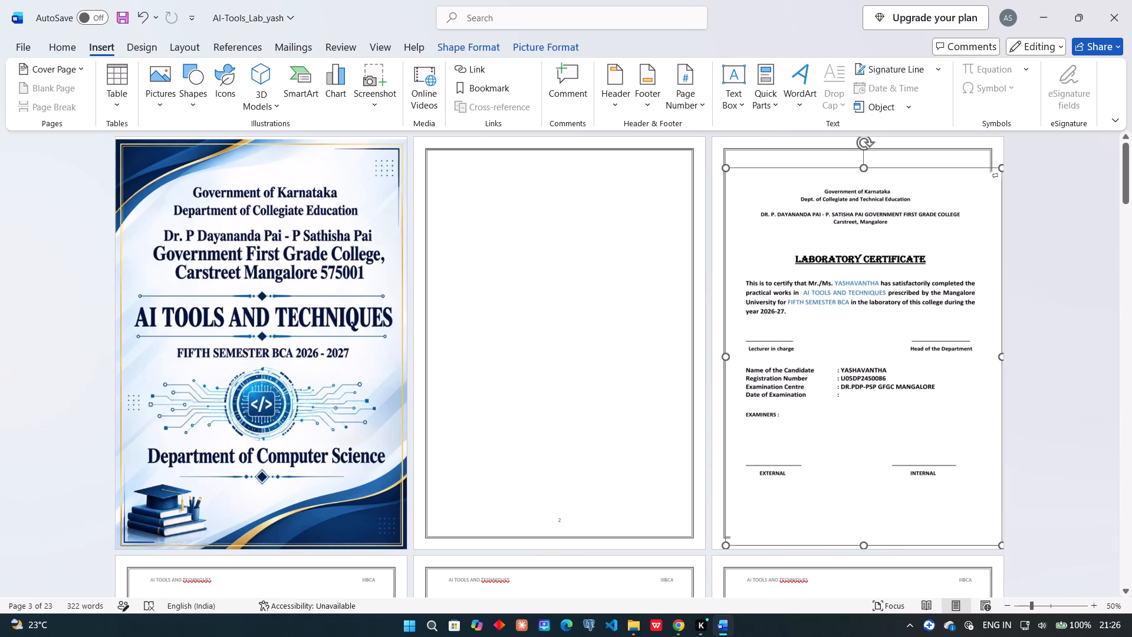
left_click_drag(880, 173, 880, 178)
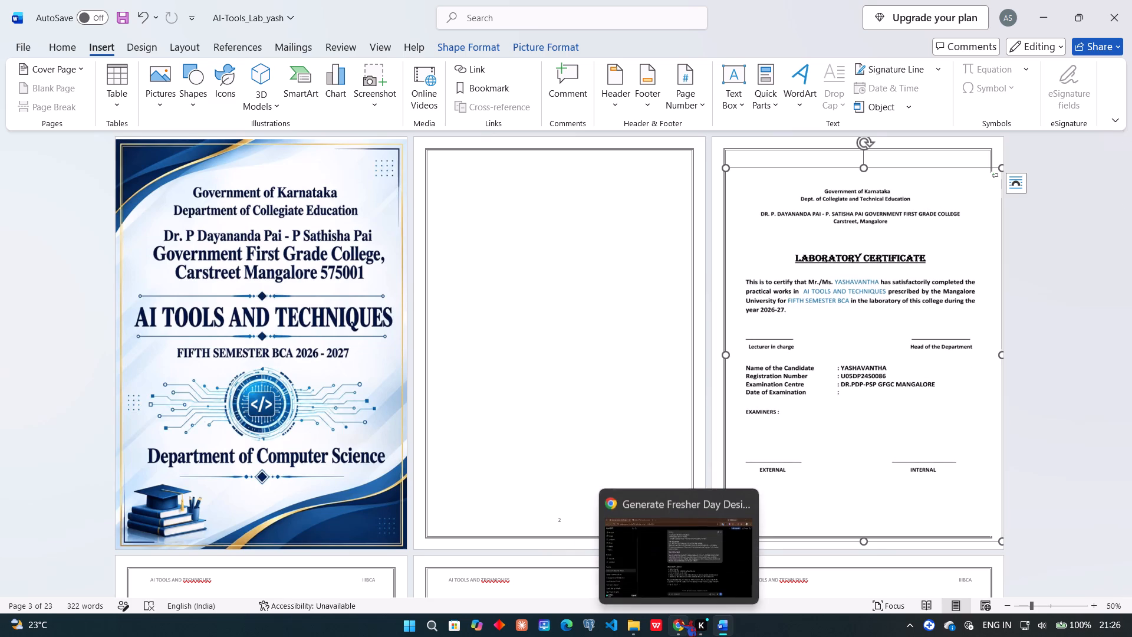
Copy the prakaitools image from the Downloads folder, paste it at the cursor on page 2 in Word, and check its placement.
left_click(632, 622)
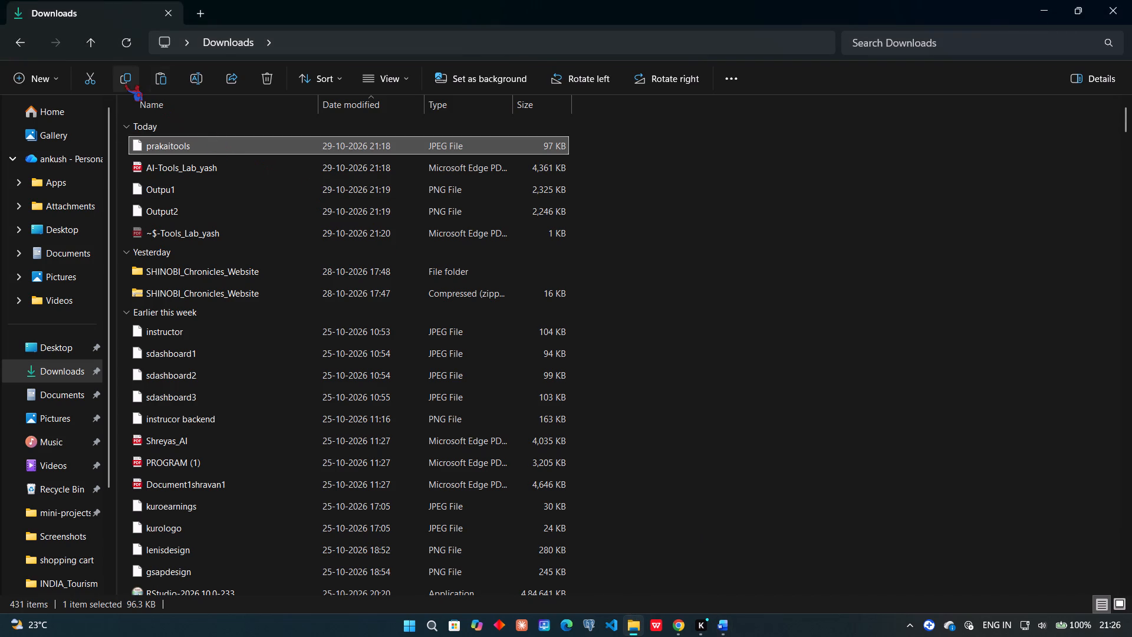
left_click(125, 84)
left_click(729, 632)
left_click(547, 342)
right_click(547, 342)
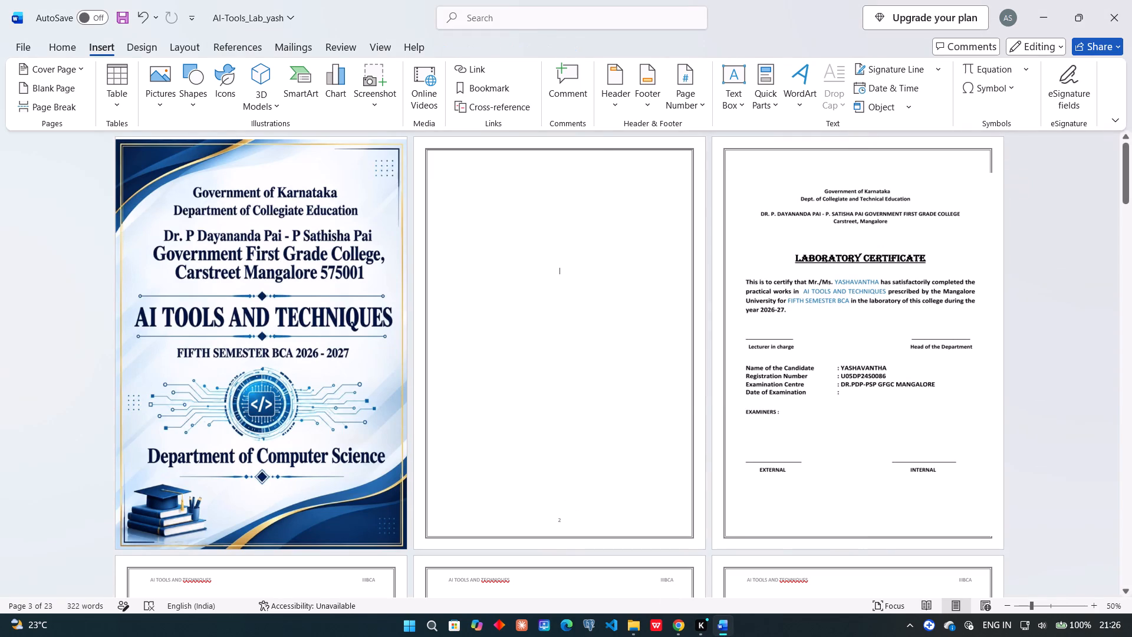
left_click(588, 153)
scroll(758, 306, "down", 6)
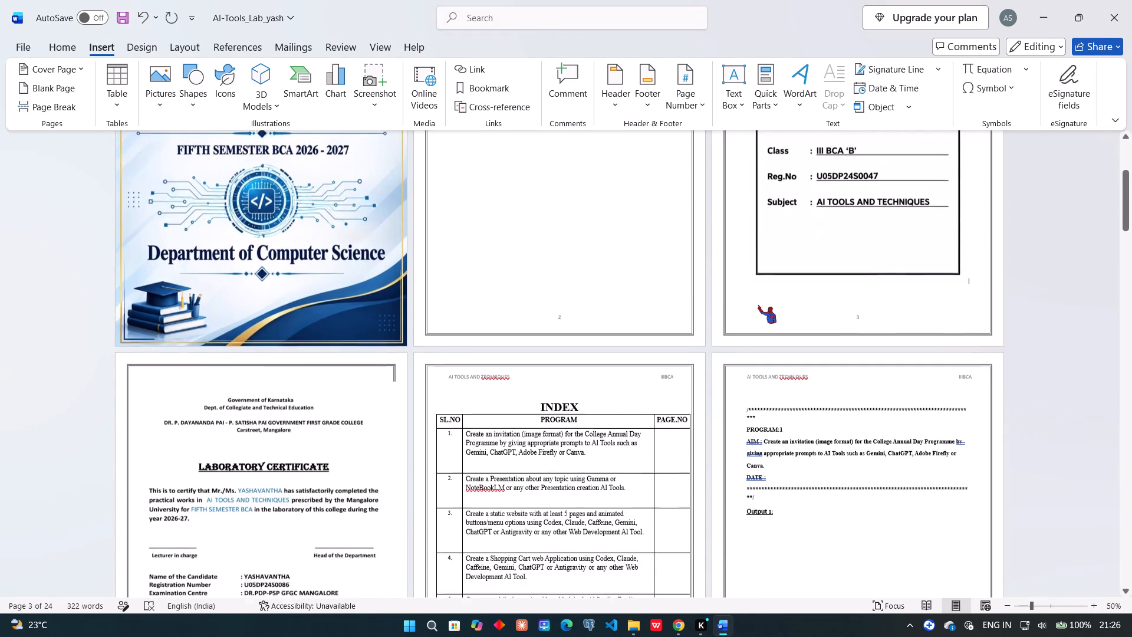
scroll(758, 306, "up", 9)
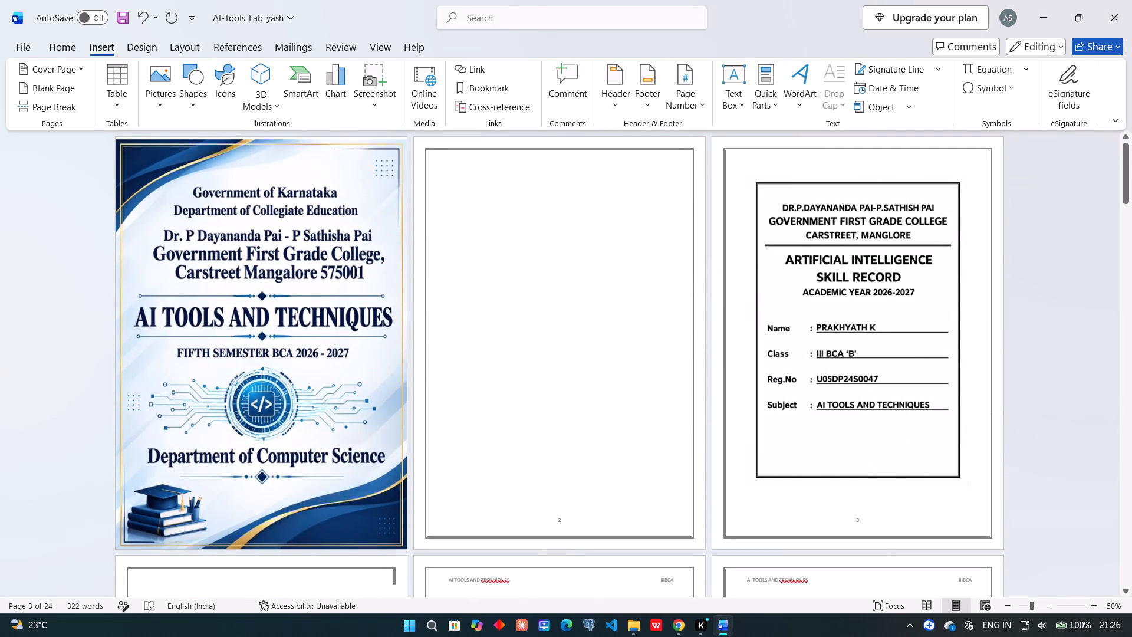
Undo the picture paste and the laboratory certificate resizing, back to the skill record picture at the top of page 2.
left_click(663, 223)
right_click(613, 226)
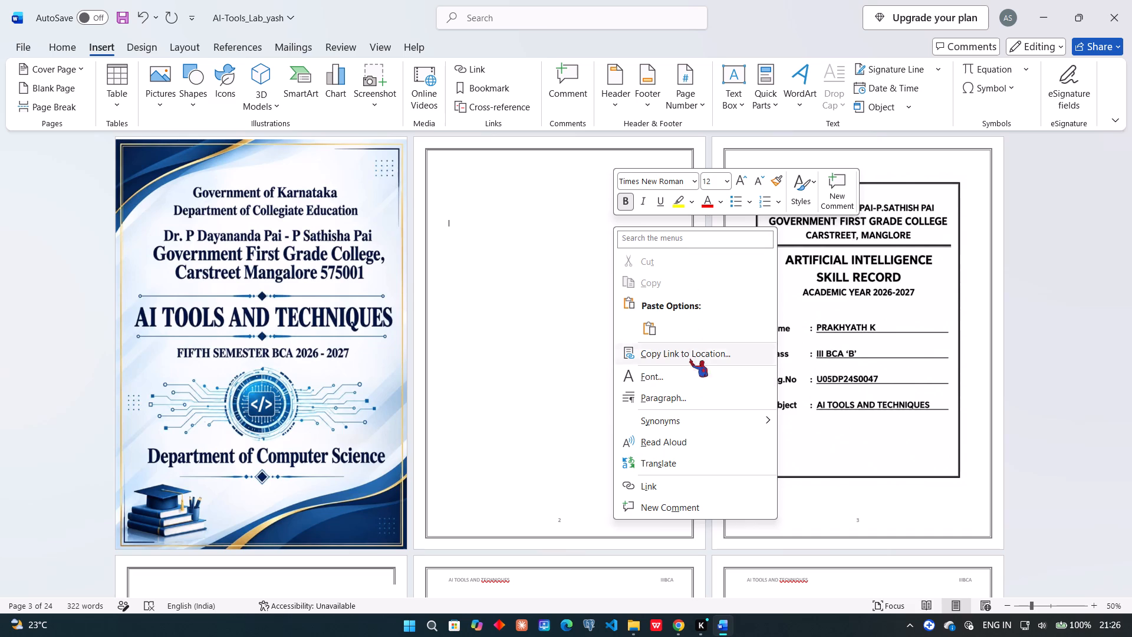
left_click(498, 321)
triple_click(141, 14)
left_click(141, 14)
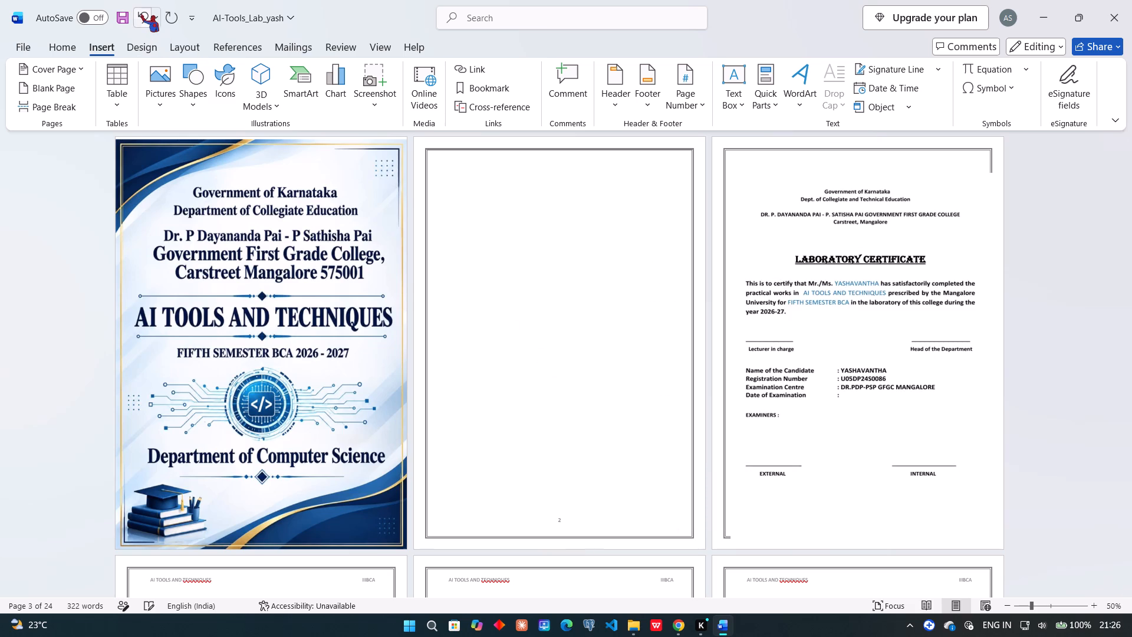
double_click(141, 14)
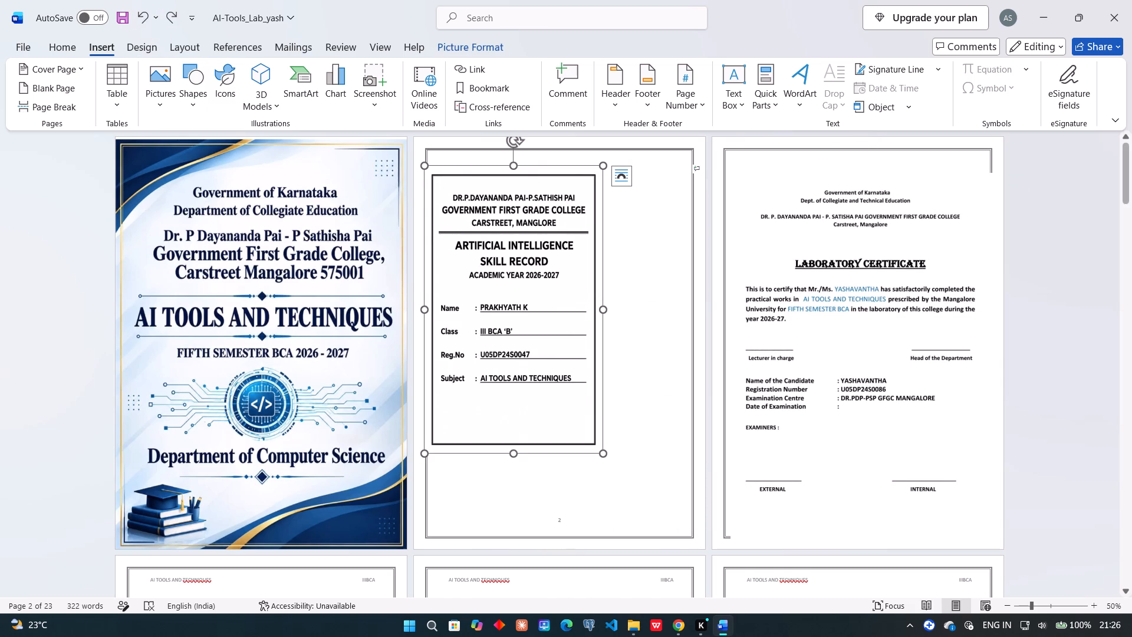
Widen the skill record picture on page 2 until it spans nearly the full width between the side borders.
scroll(684, 353, "down", 6)
scroll(684, 356, "up", 8)
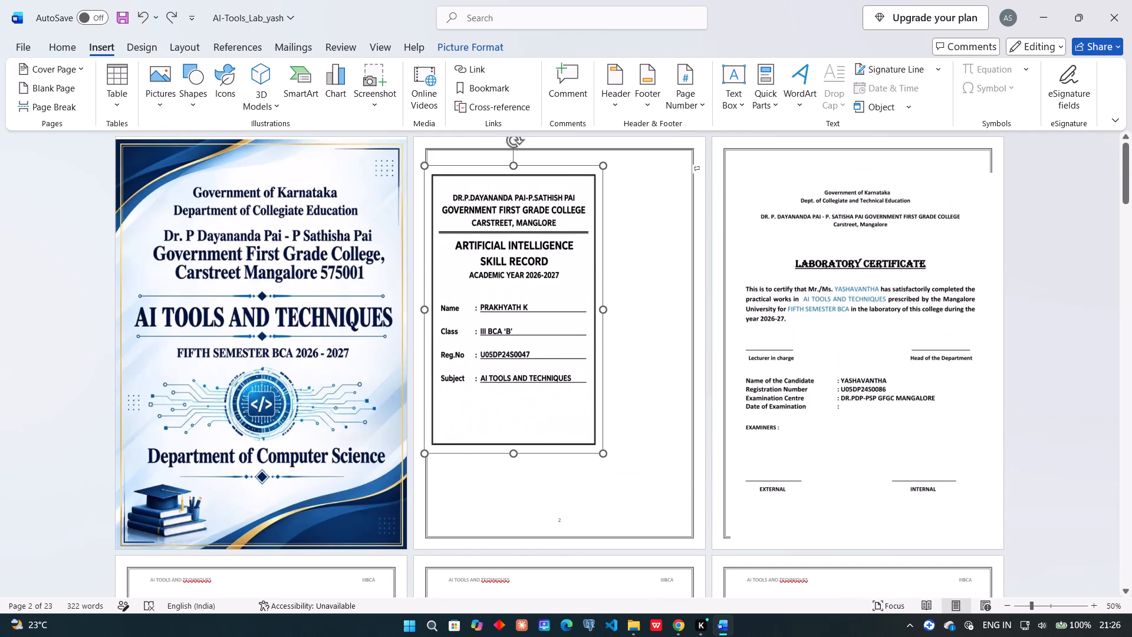
left_click_drag(601, 311, 710, 315)
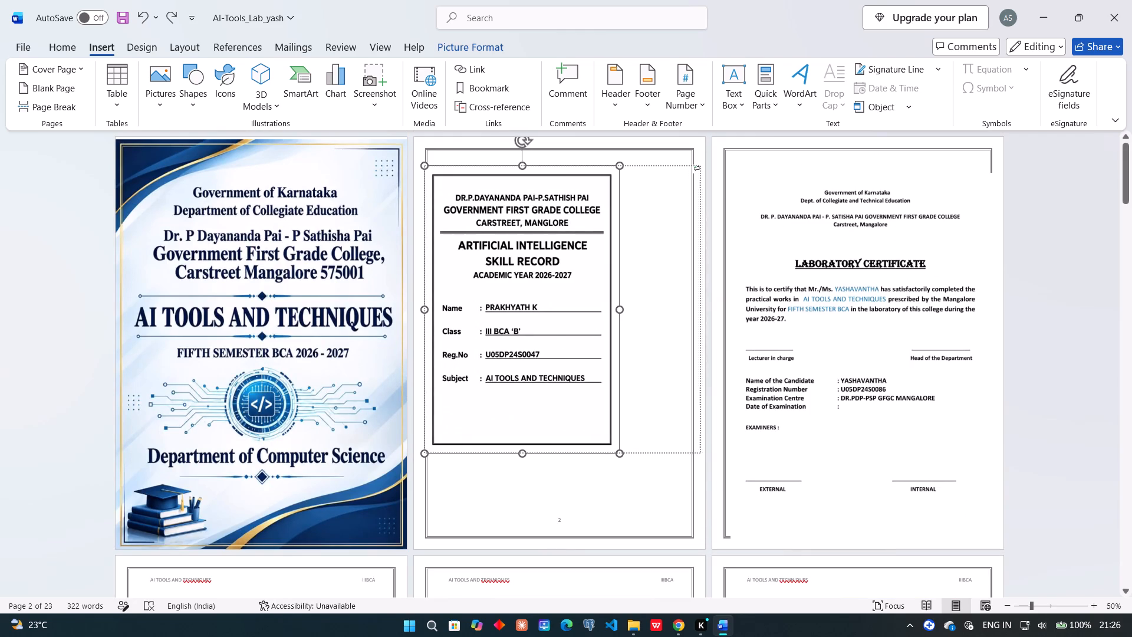
left_click_drag(710, 315, 673, 320)
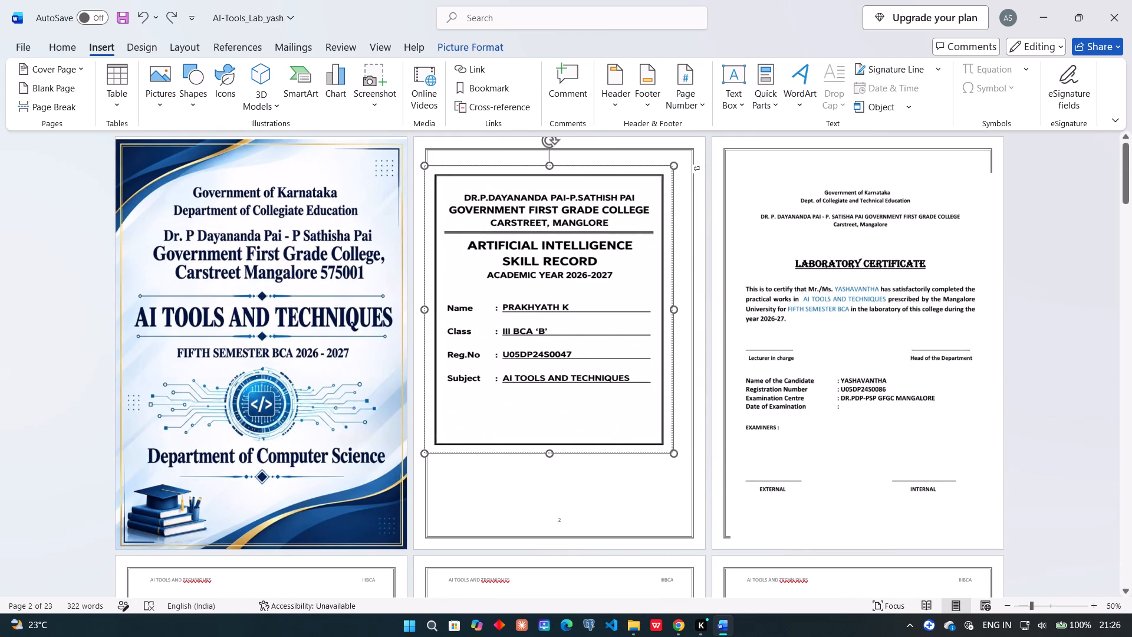
left_click_drag(673, 320, 689, 309)
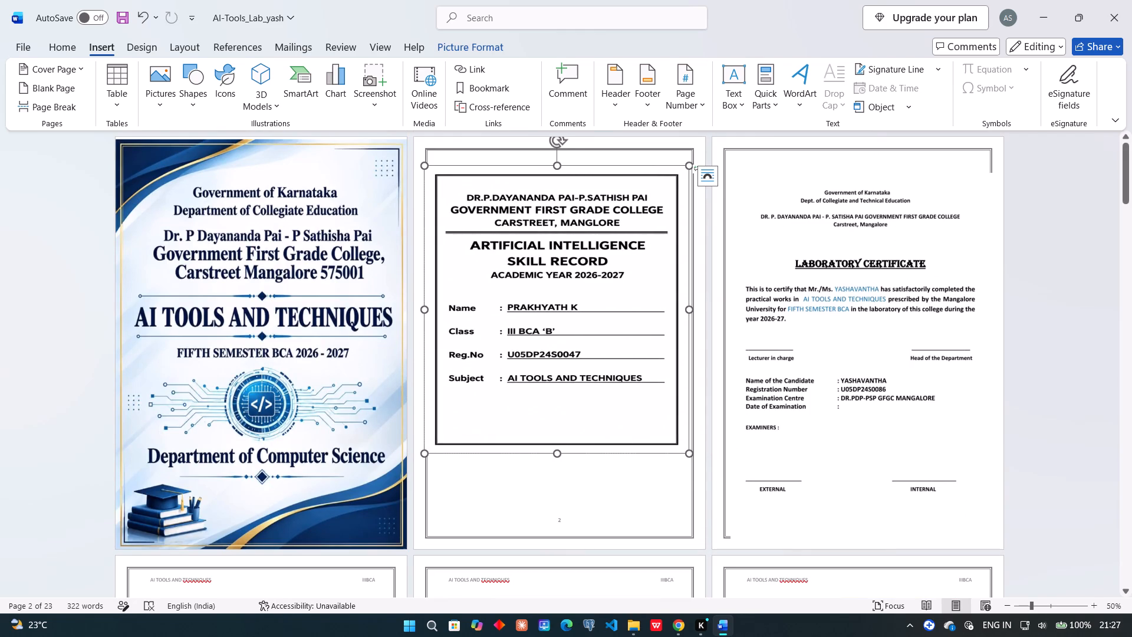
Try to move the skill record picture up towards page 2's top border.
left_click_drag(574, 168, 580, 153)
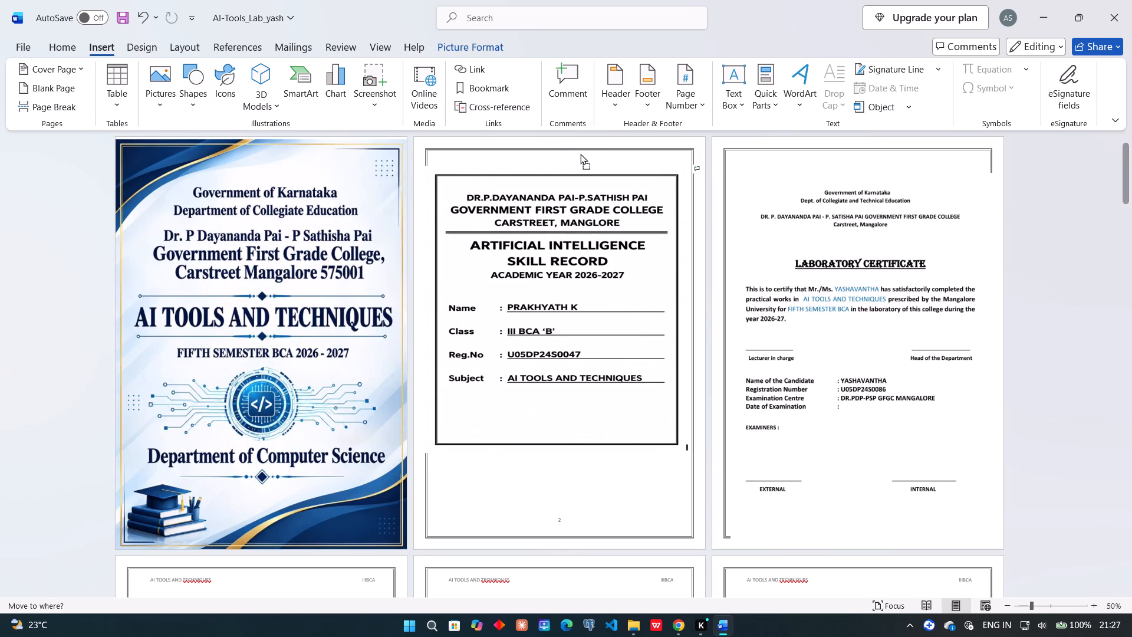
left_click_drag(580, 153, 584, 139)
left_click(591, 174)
Open page 2's header area for editing.
left_click(596, 150)
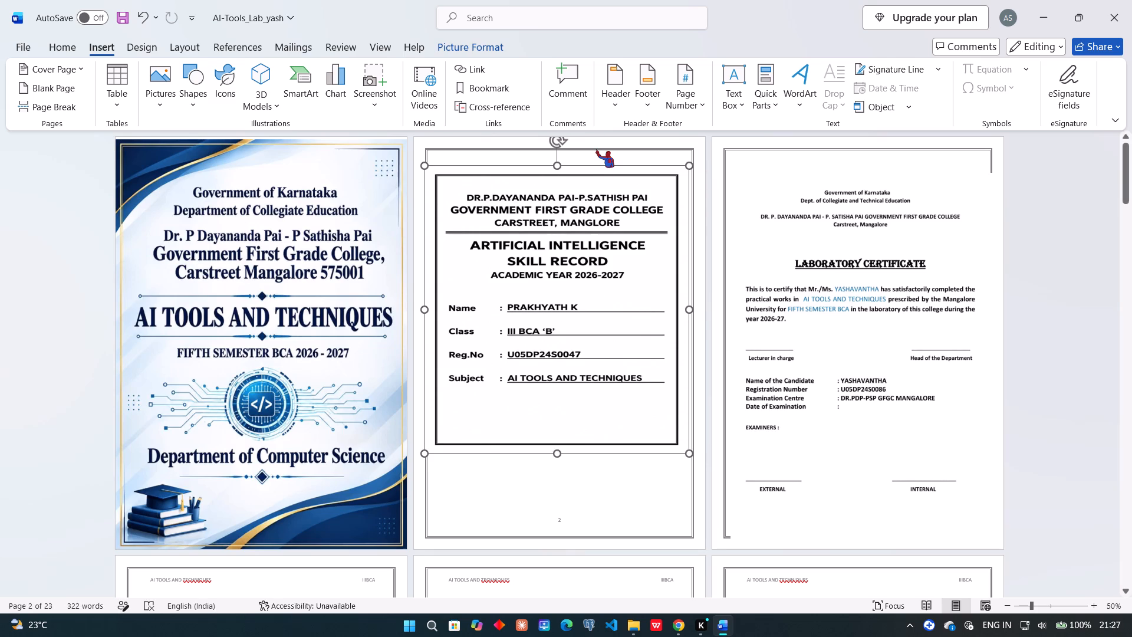
left_click(596, 150)
left_click(596, 150)
left_click_drag(596, 150, 603, 182)
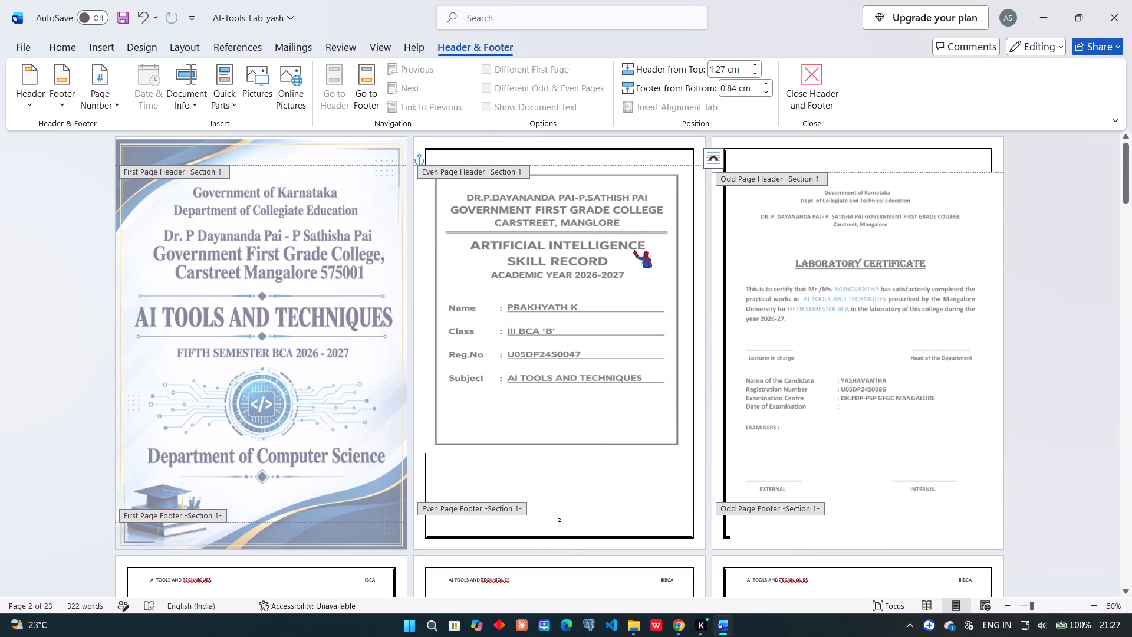
key("Print")
left_click_drag(0, 34, 1131, 636)
left_click(447, 601)
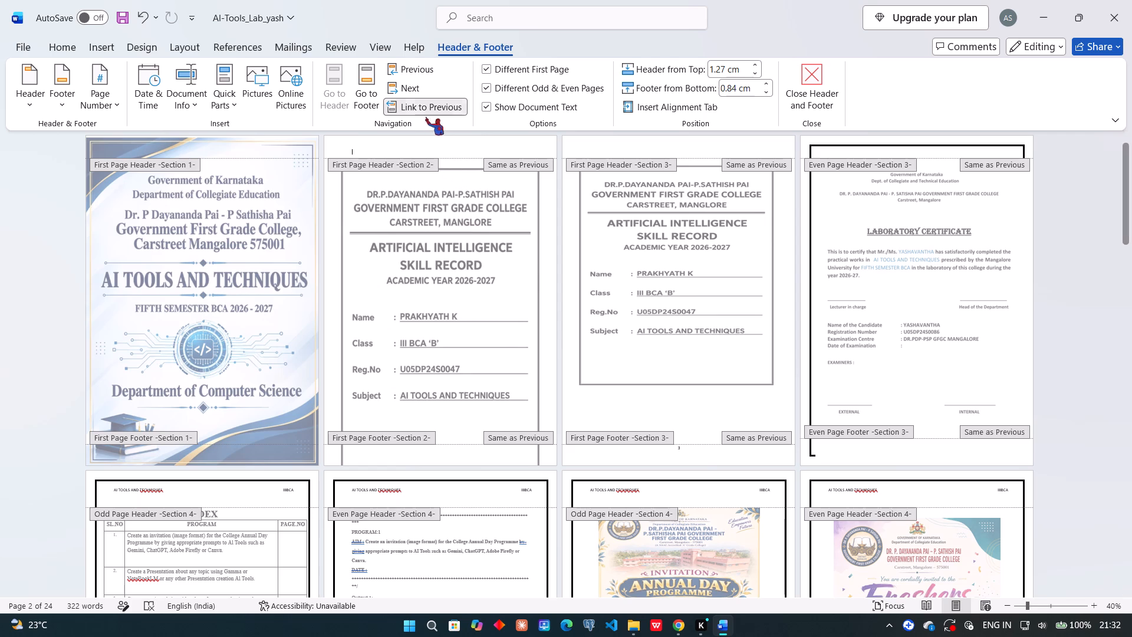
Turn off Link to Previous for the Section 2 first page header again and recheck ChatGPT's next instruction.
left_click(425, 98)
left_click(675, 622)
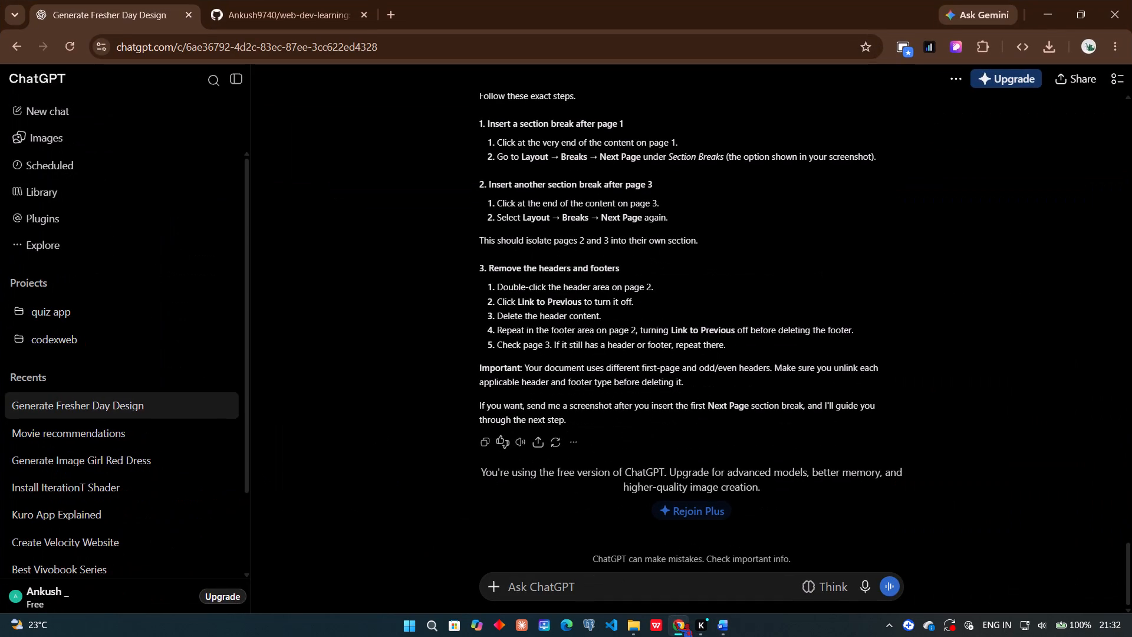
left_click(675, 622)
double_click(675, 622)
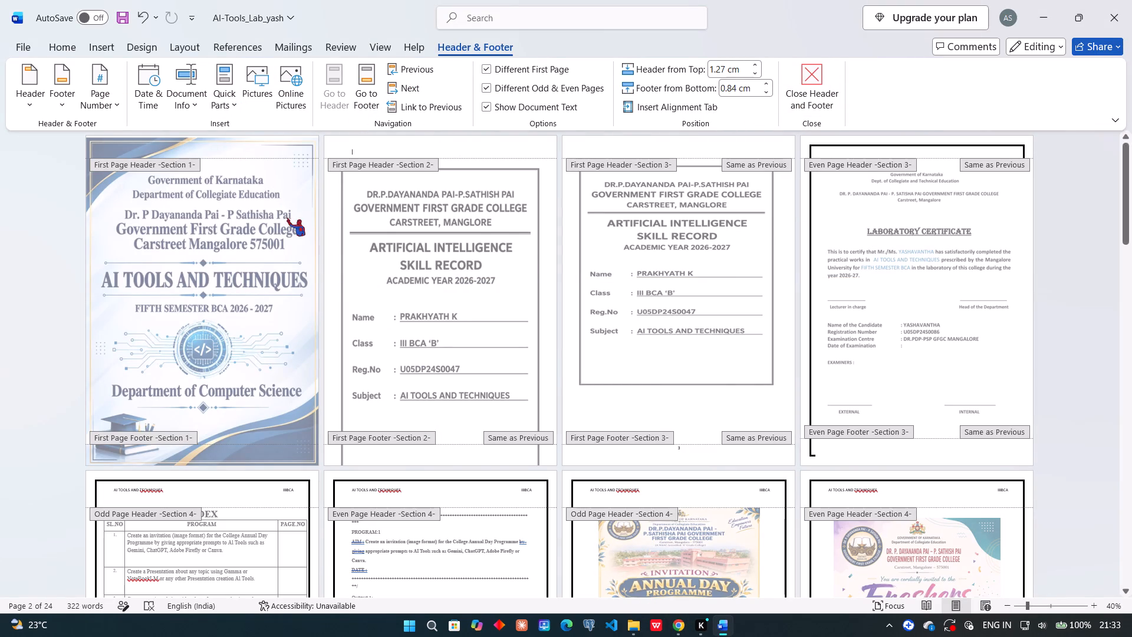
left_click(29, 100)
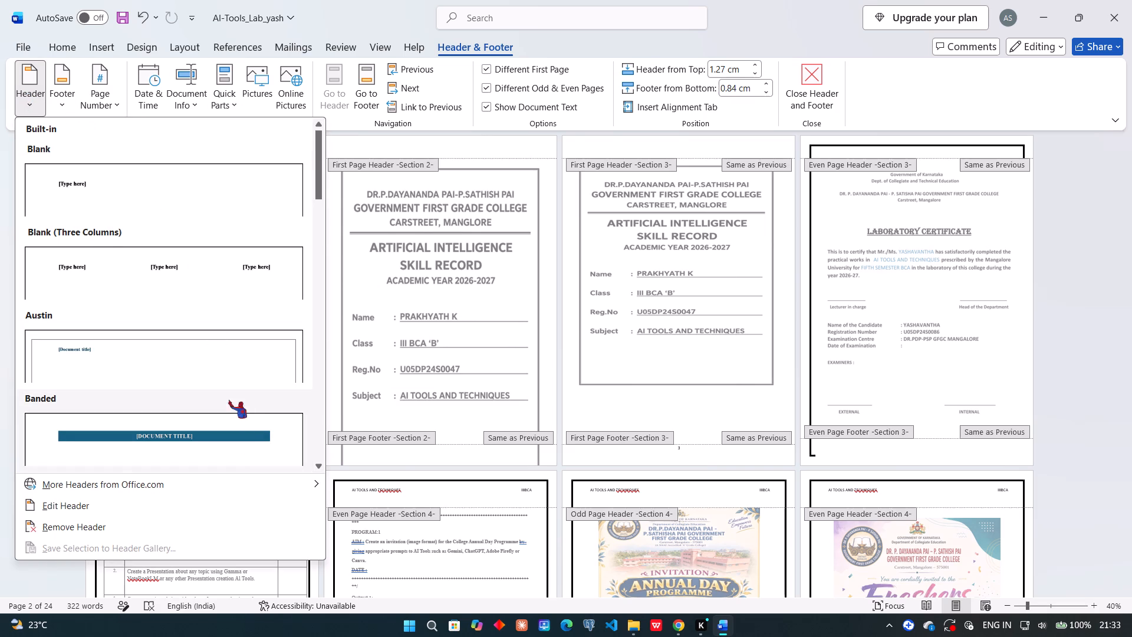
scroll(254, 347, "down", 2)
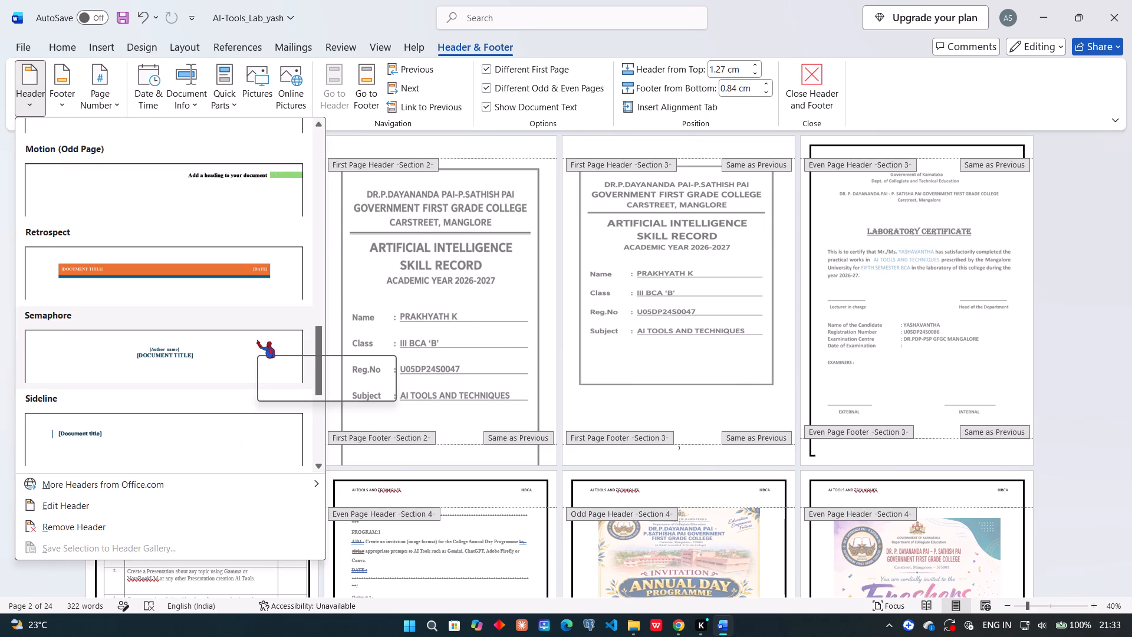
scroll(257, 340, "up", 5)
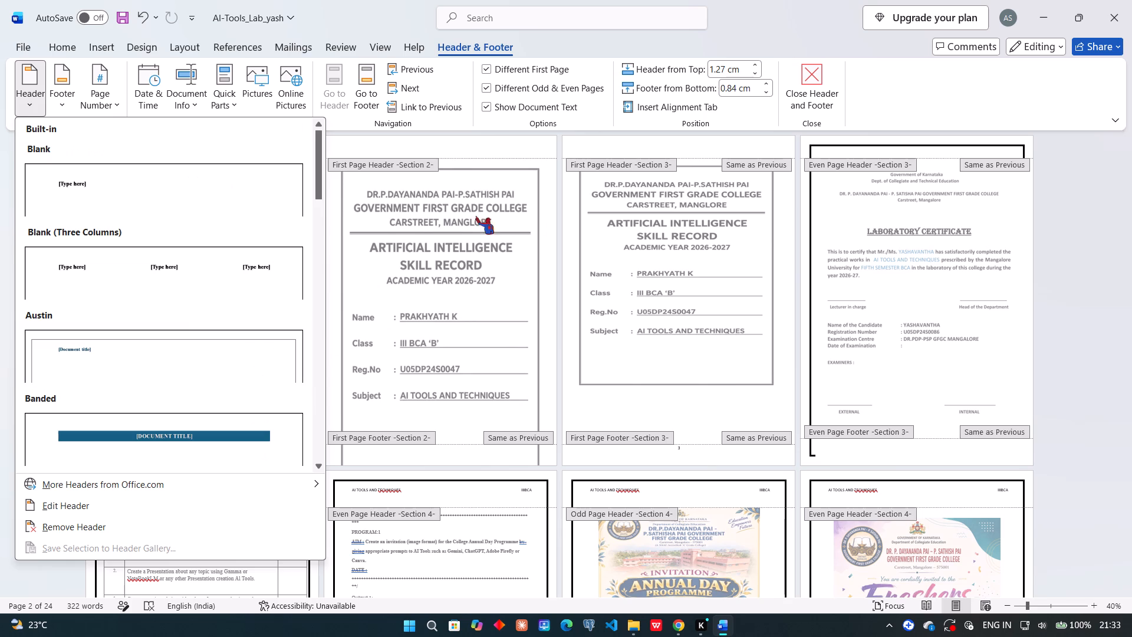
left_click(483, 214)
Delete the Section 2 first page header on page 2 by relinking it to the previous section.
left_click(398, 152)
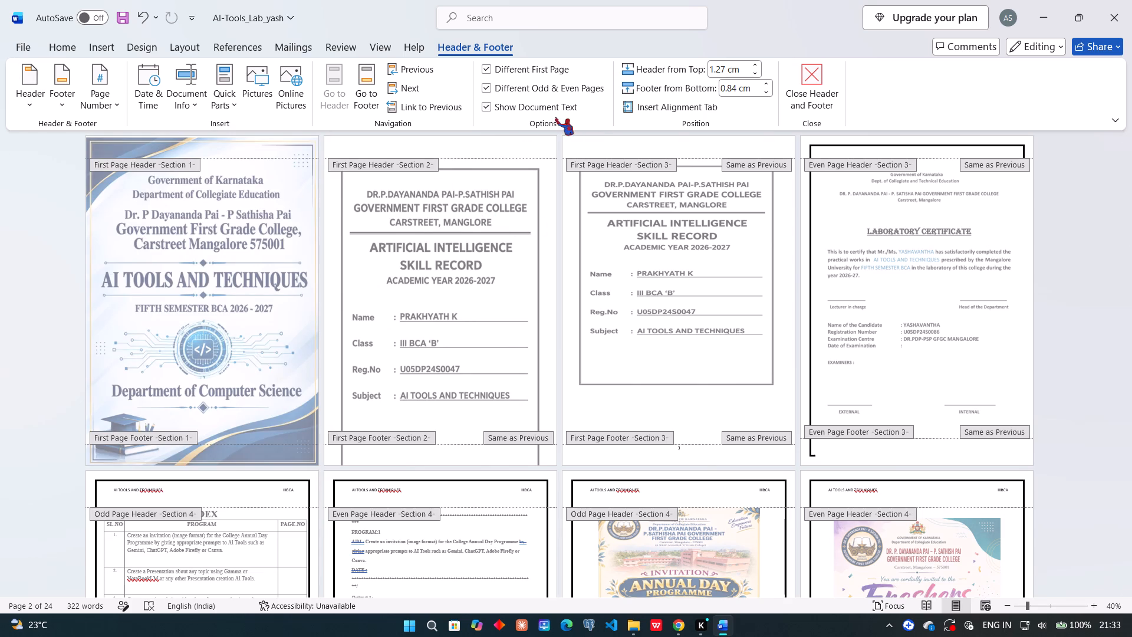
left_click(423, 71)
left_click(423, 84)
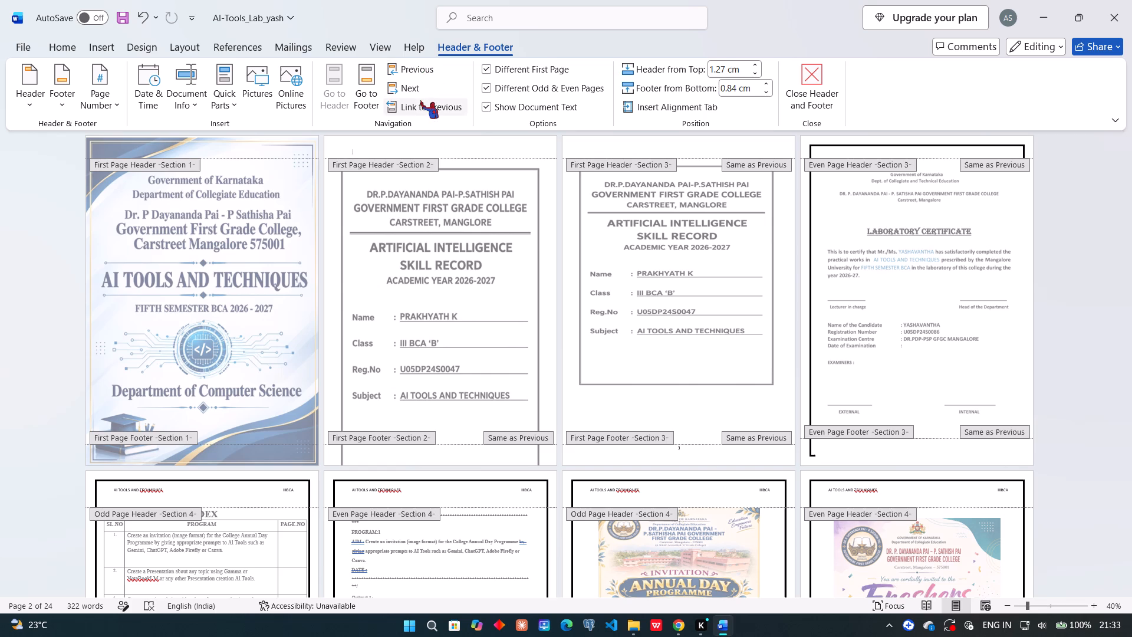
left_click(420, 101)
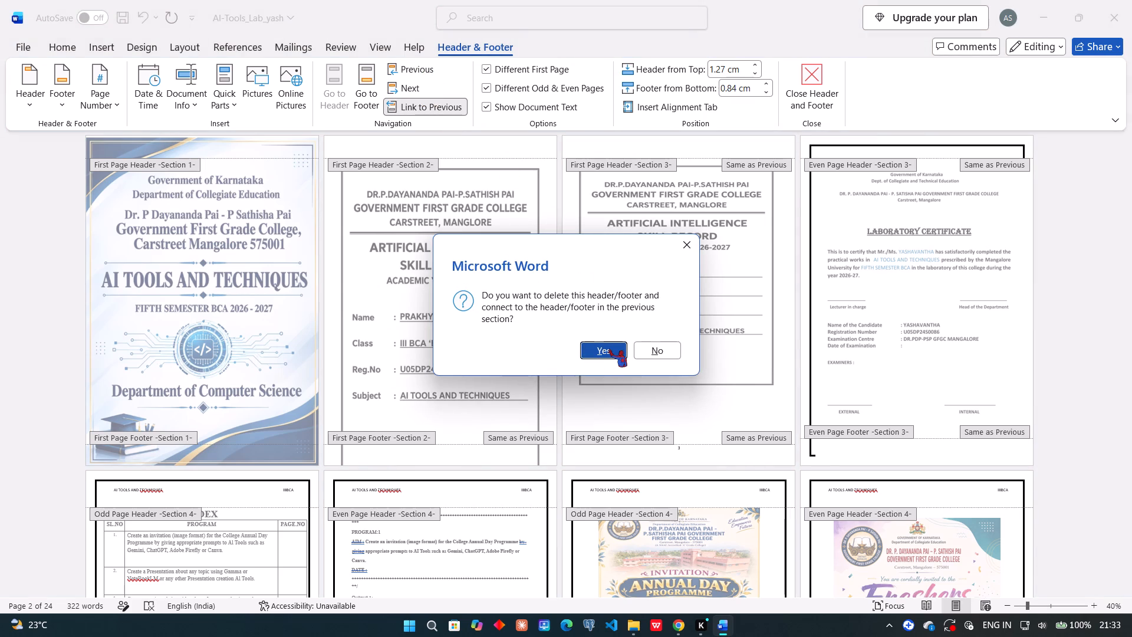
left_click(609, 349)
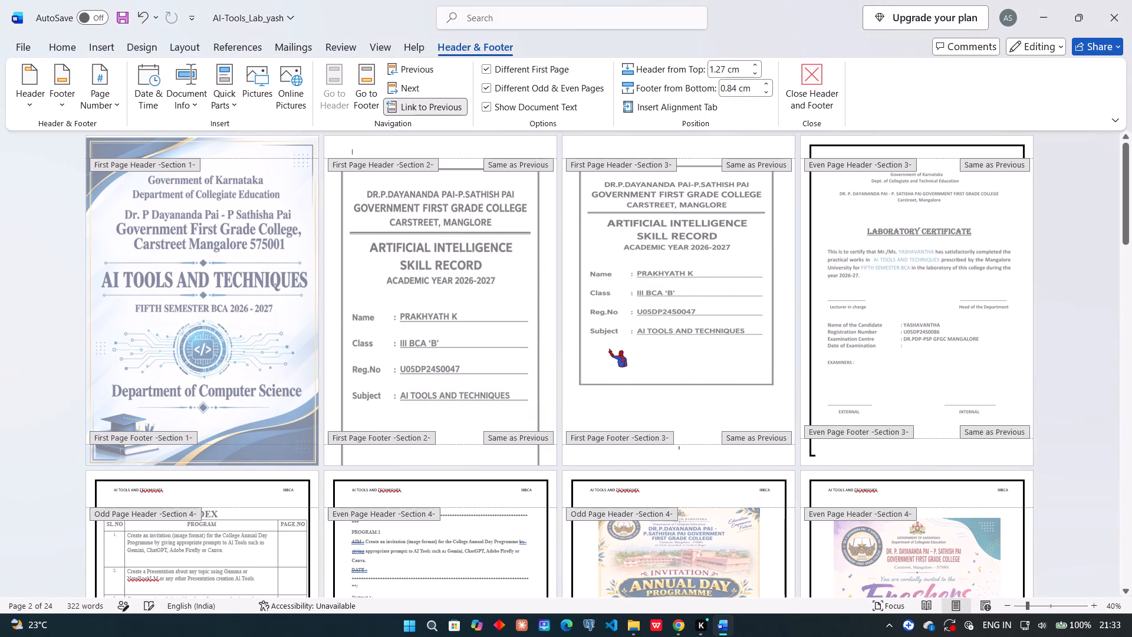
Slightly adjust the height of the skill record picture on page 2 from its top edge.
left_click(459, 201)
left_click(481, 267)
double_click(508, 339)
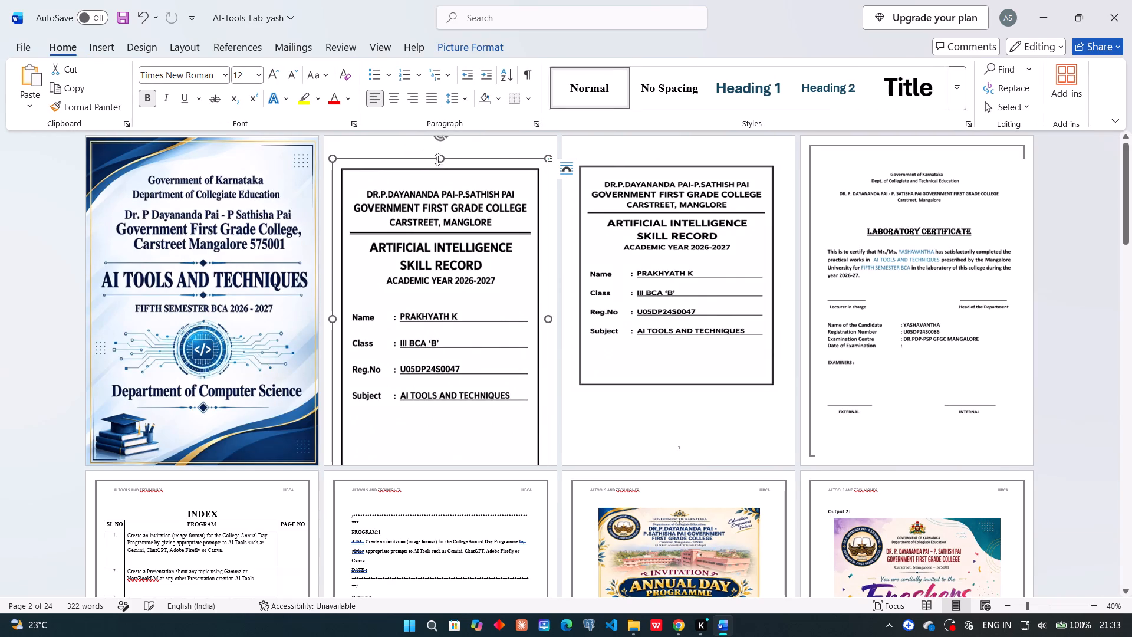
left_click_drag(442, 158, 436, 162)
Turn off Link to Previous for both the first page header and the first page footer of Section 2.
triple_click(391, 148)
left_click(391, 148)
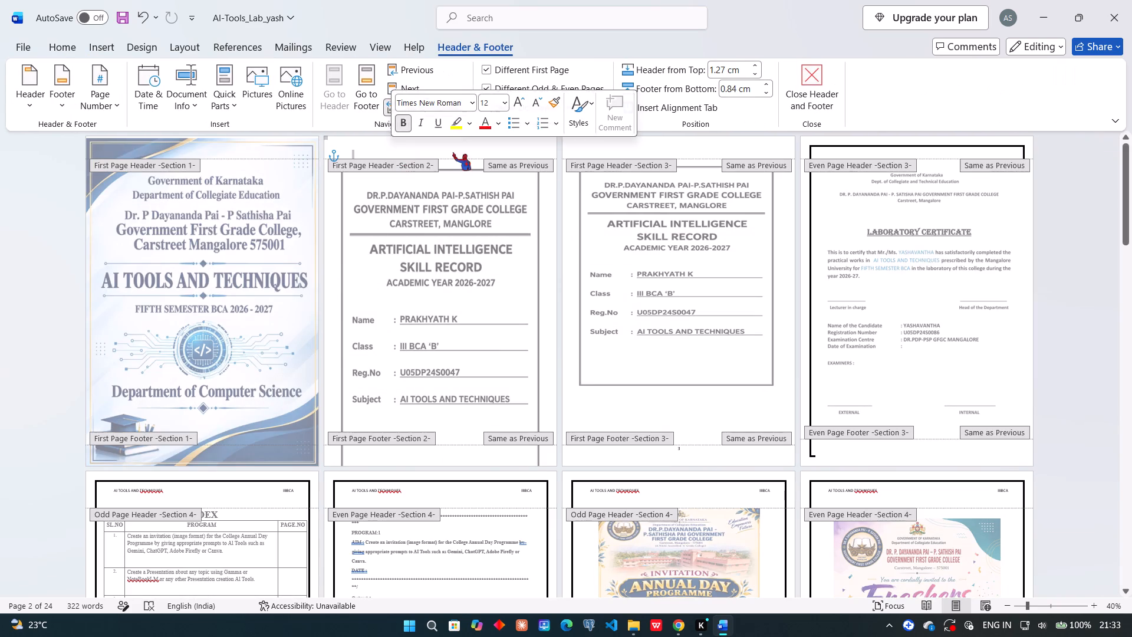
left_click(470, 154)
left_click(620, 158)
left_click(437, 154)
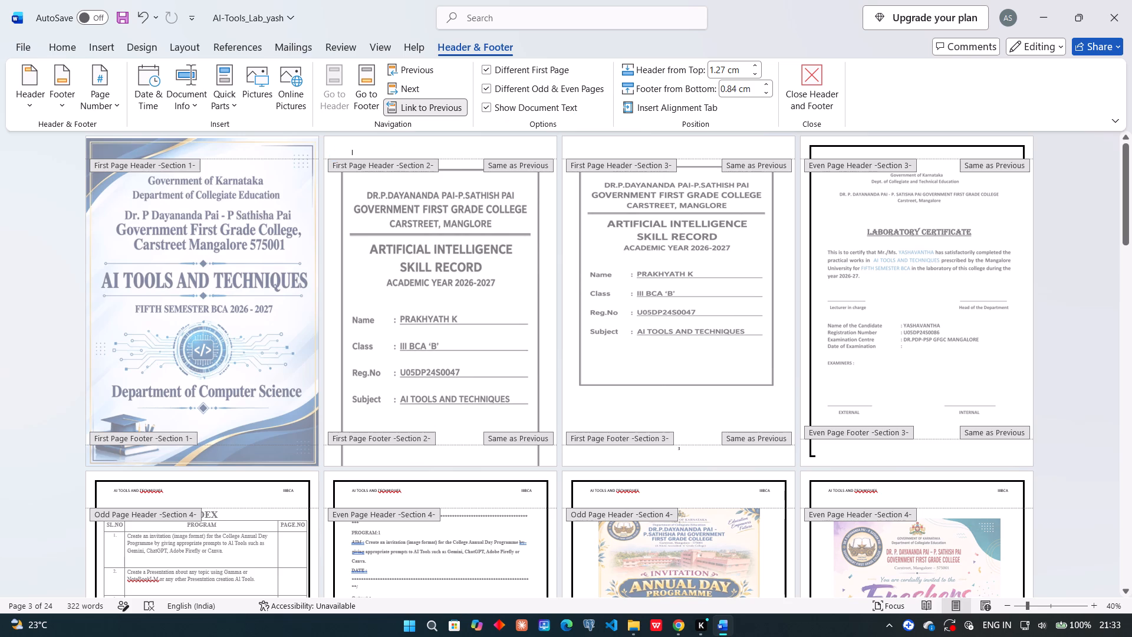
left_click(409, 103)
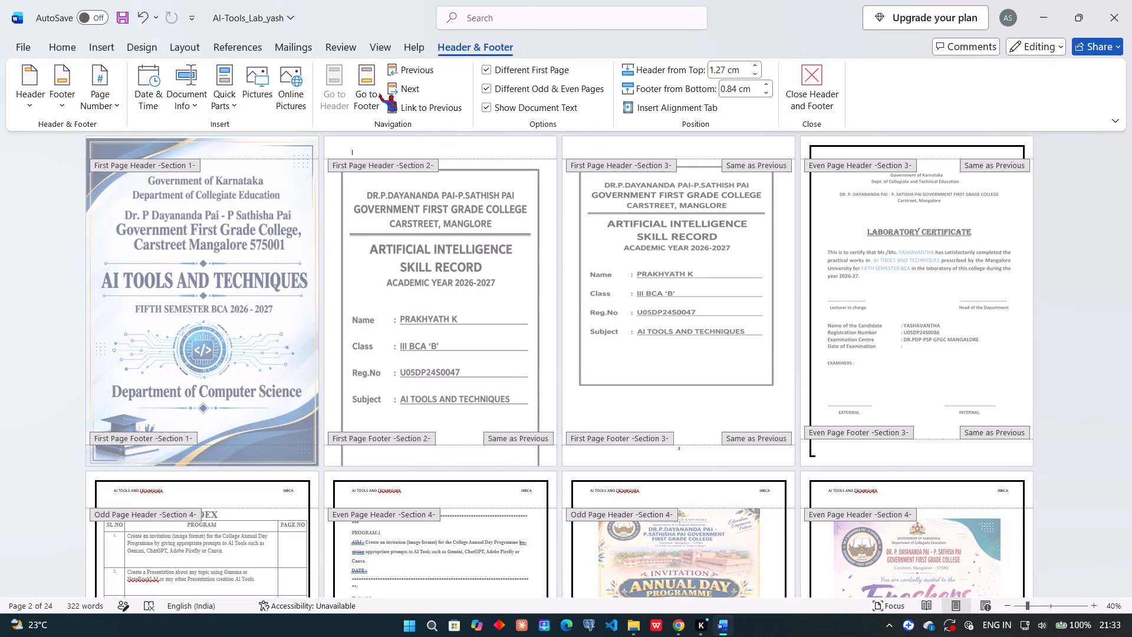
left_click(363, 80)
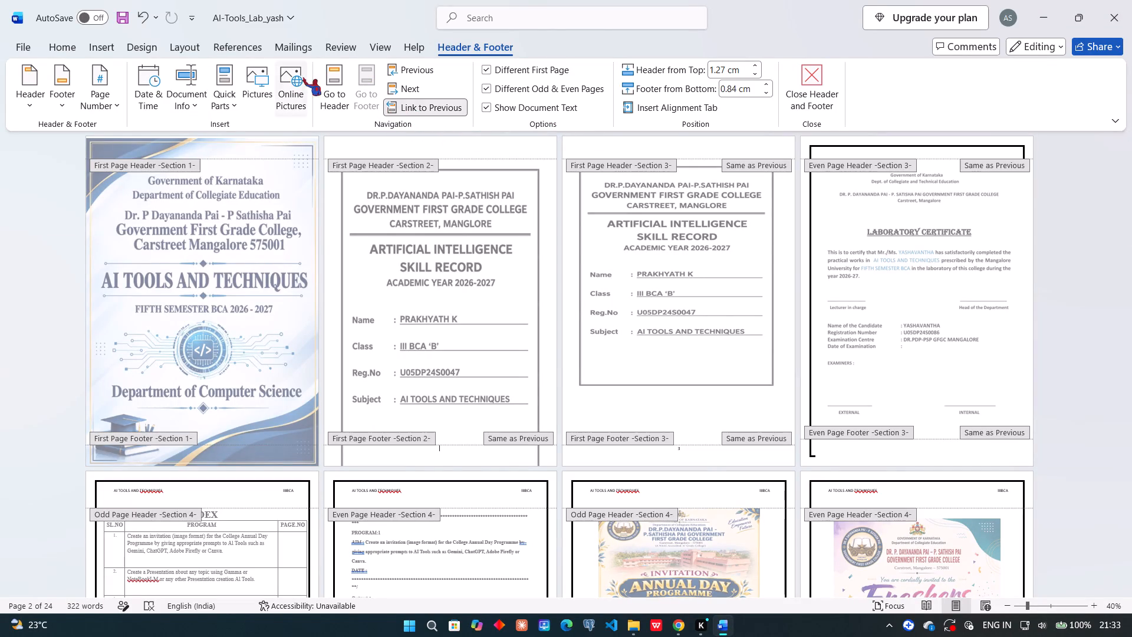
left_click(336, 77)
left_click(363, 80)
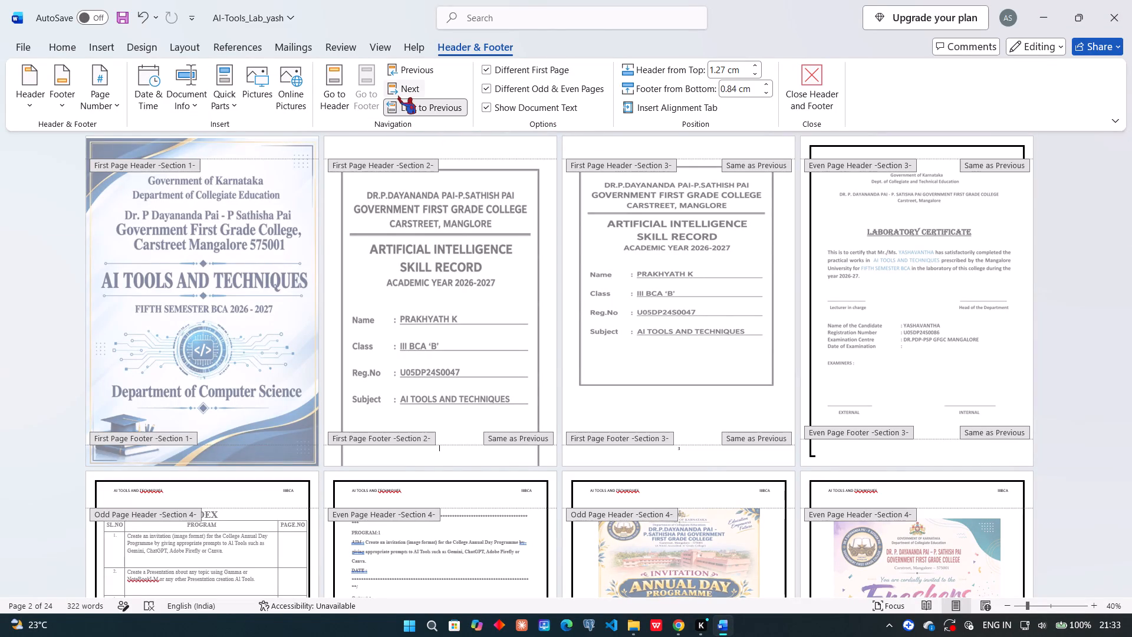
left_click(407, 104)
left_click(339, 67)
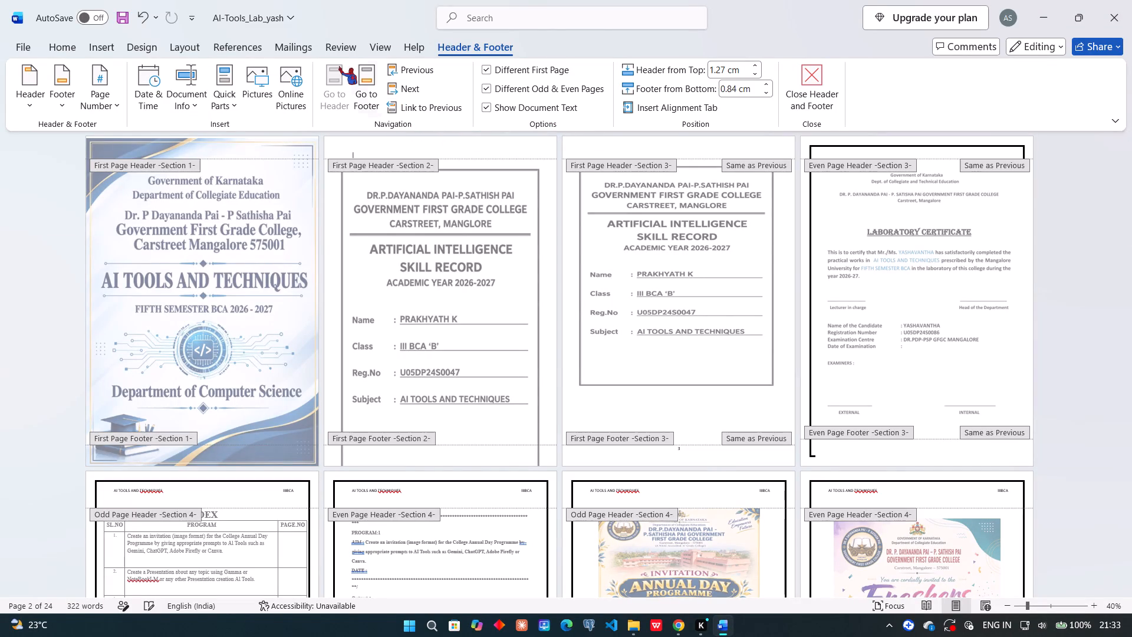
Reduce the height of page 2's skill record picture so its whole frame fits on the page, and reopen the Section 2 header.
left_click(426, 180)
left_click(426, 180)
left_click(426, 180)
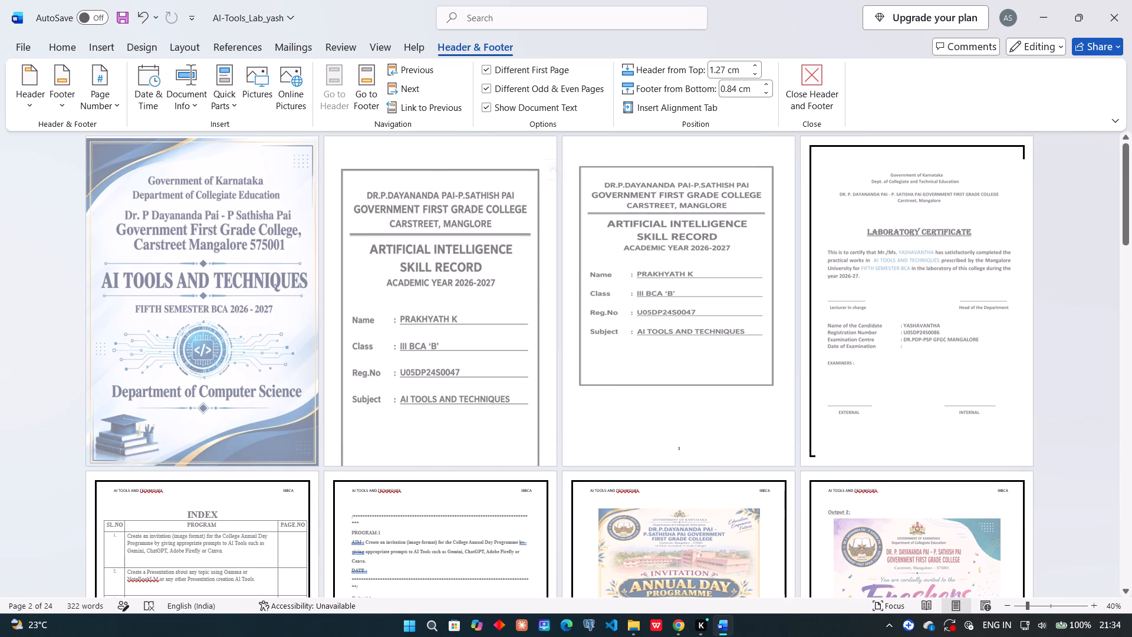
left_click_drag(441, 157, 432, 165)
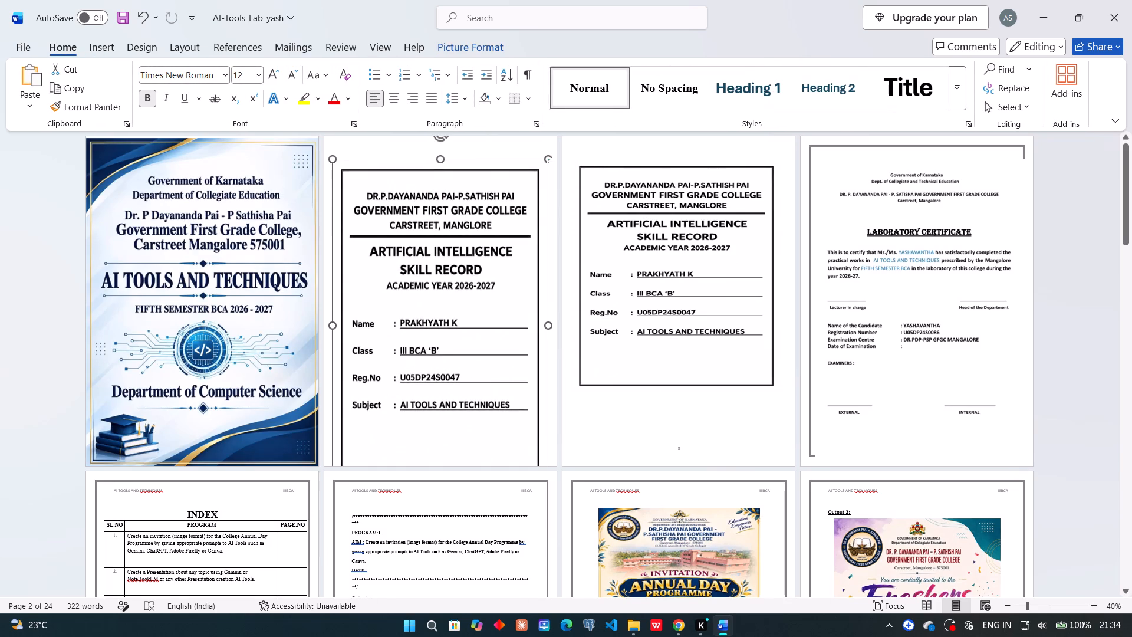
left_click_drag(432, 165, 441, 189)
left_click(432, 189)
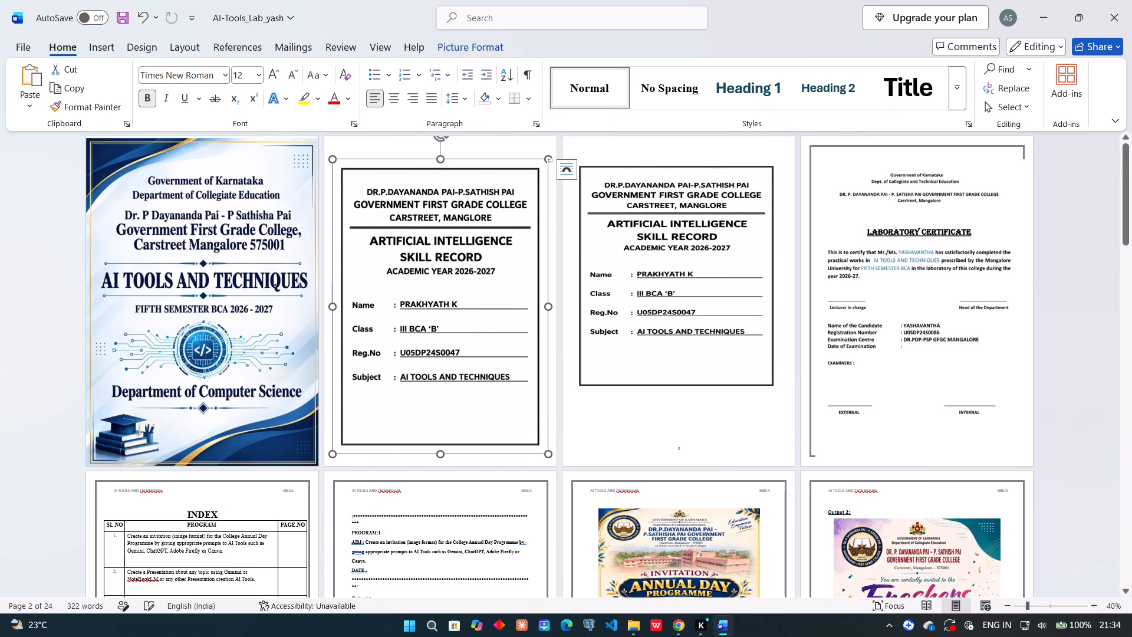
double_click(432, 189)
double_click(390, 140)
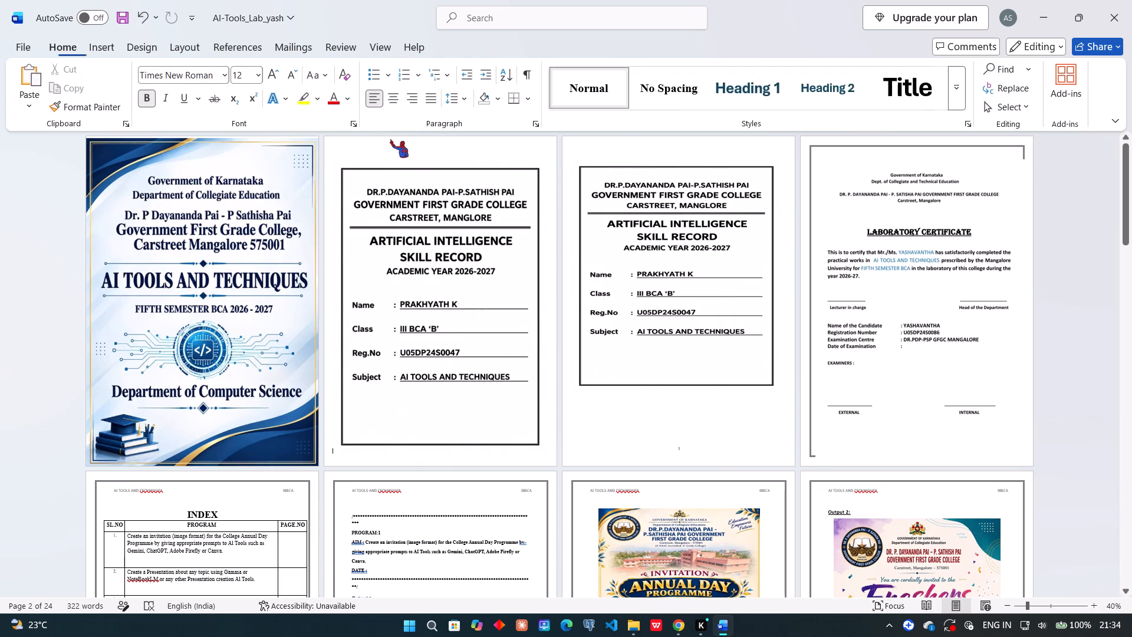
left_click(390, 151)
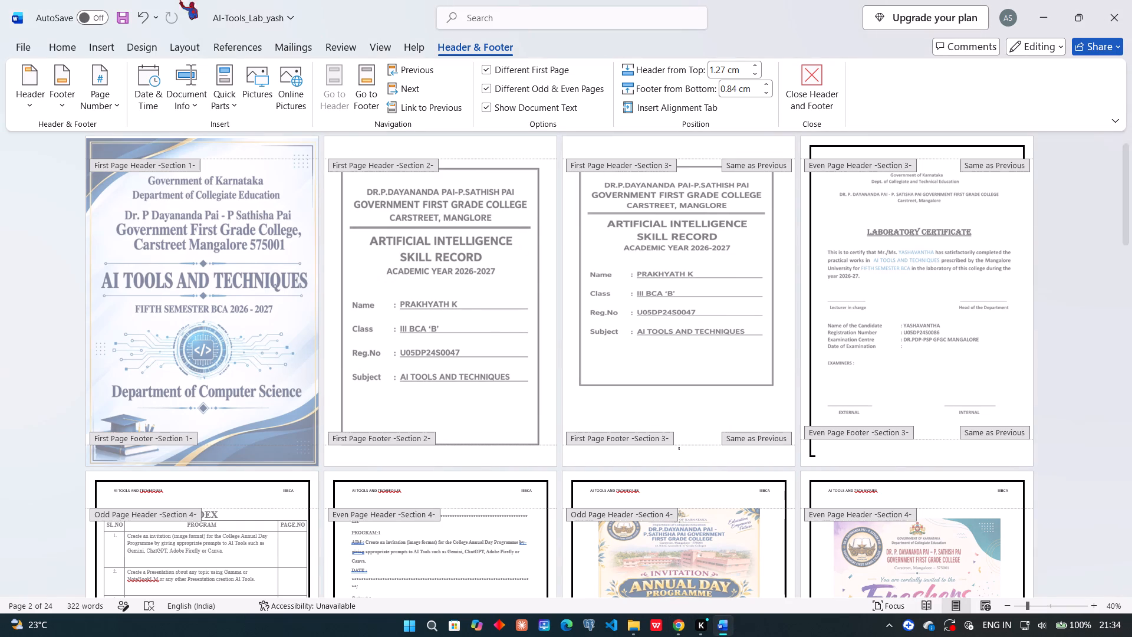
triple_click(139, 20)
left_click(139, 20)
left_click(139, 20)
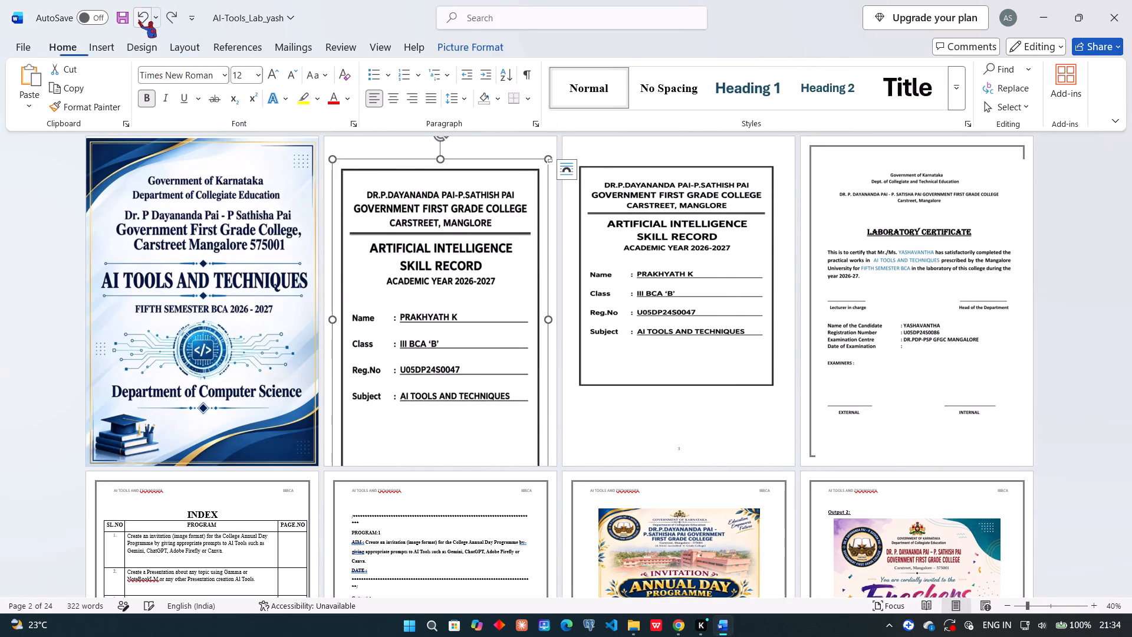
left_click(139, 20)
triple_click(139, 20)
left_click(139, 20)
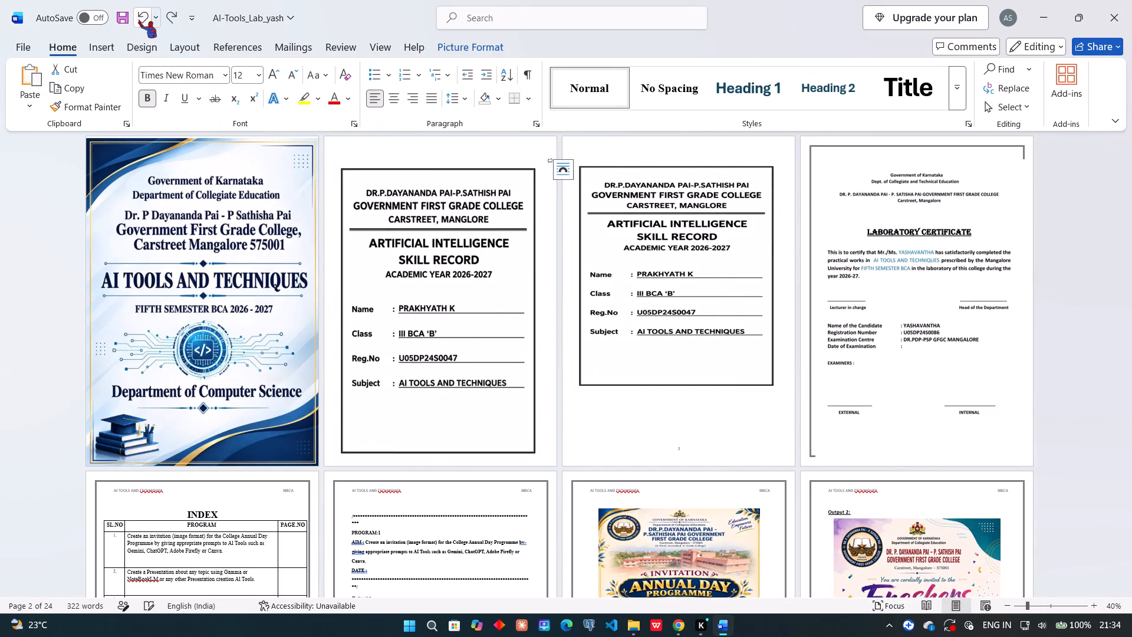
left_click(139, 20)
left_click(139, 20)
double_click(139, 20)
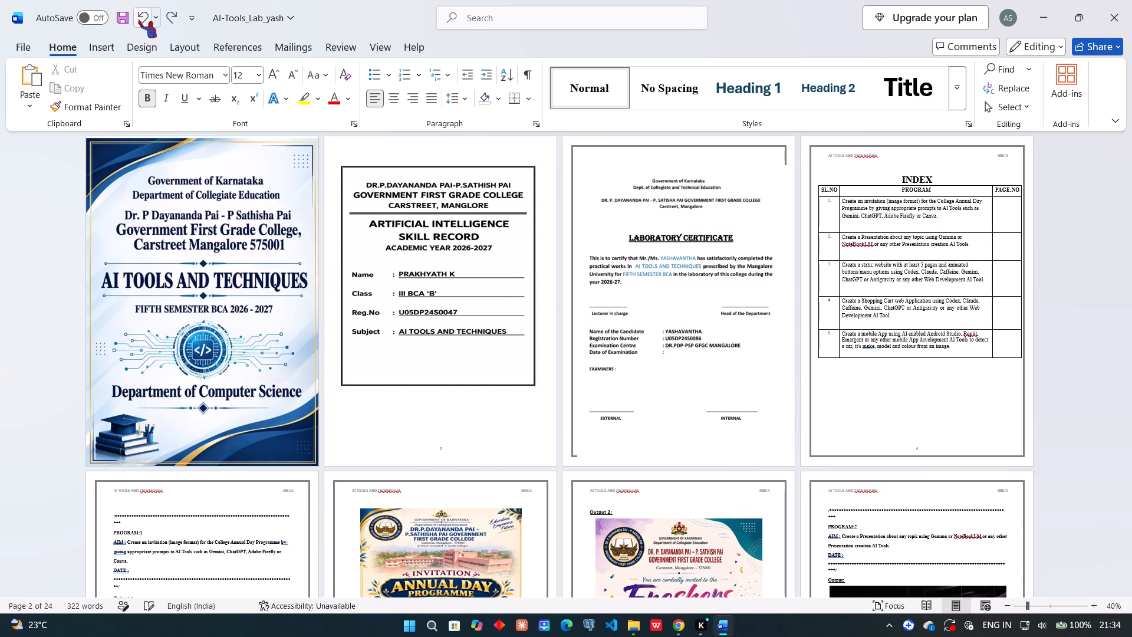
left_click(139, 20)
left_click(139, 20)
double_click(139, 20)
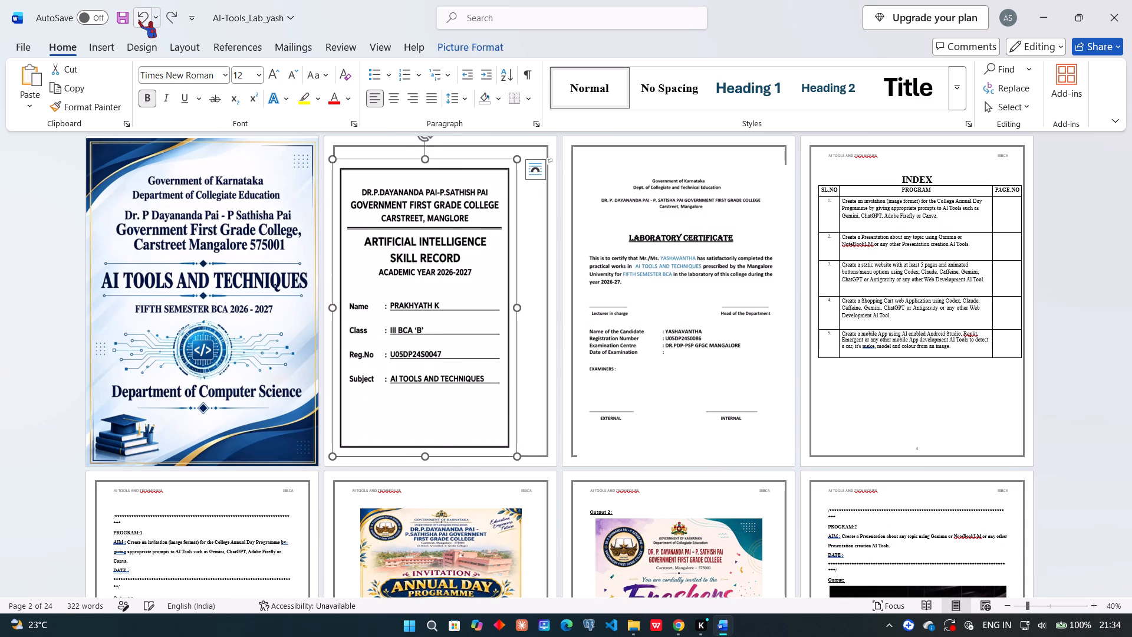
left_click(139, 20)
left_click(139, 20)
left_click(139, 20)
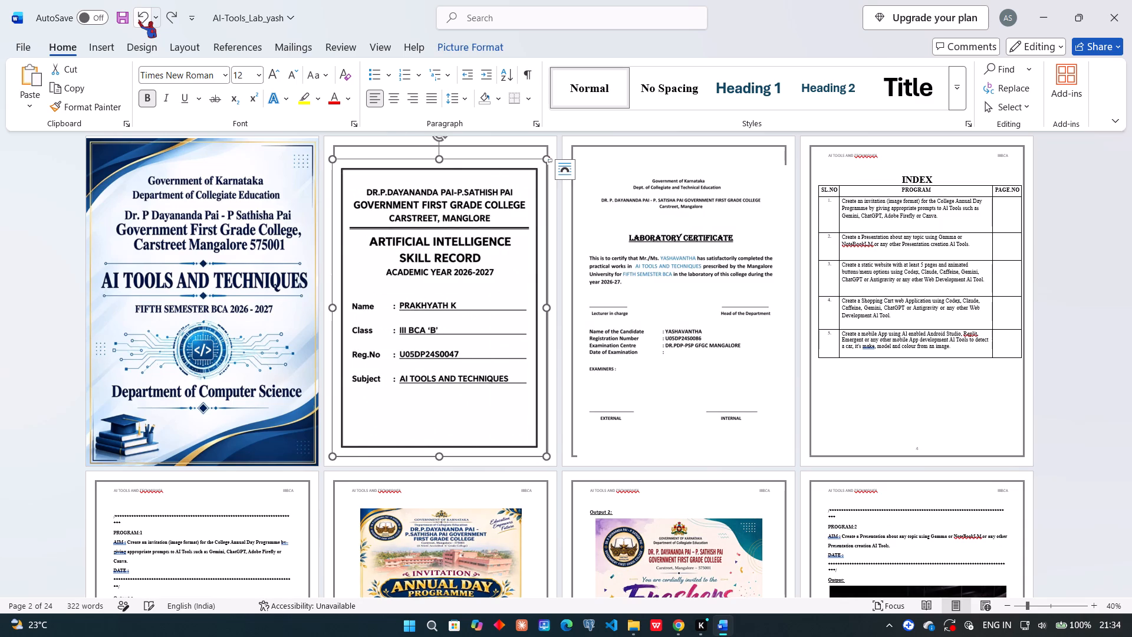
Switch to Chrome and search YouTube for "how to remove header and footer from a particular page in ms word".
left_click(681, 624)
left_click(384, 10)
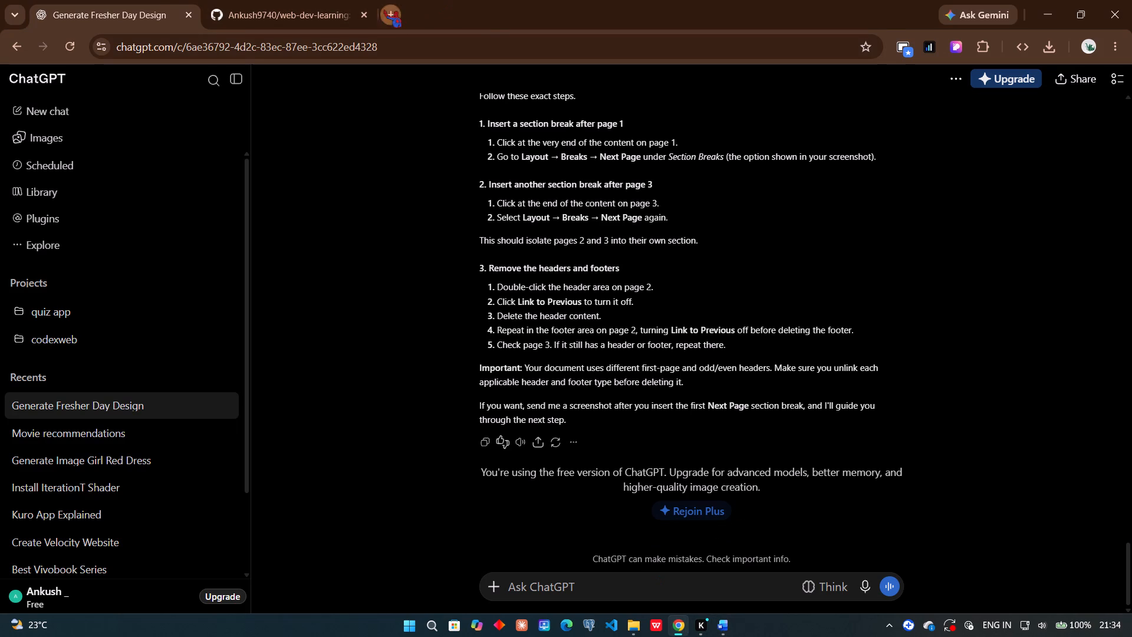
type("you")
key("Return")
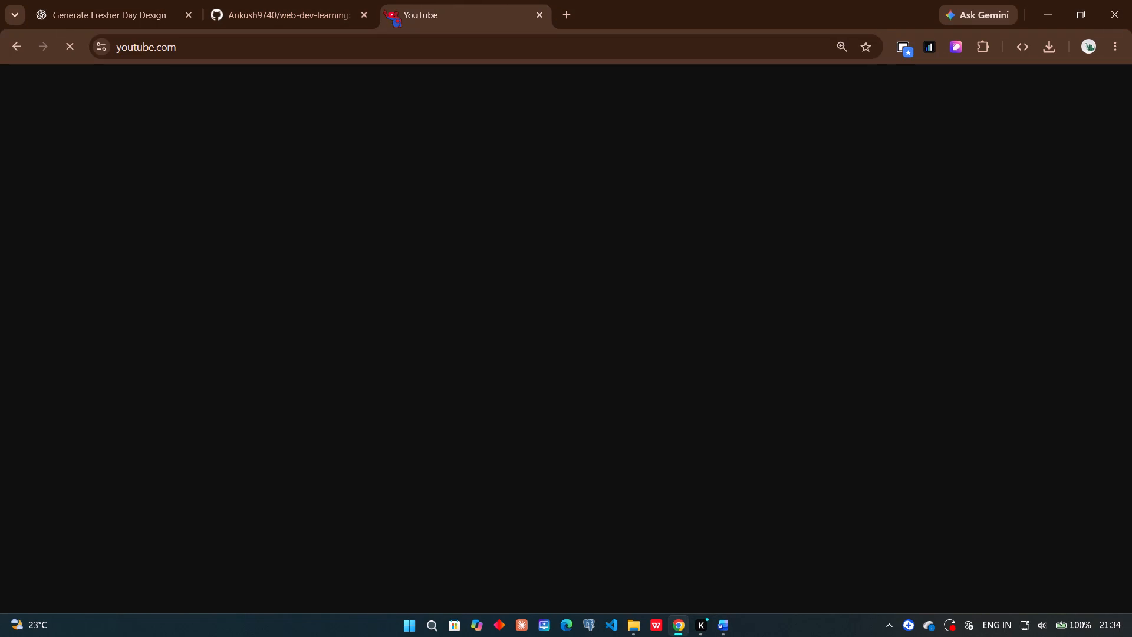
left_click(407, 90)
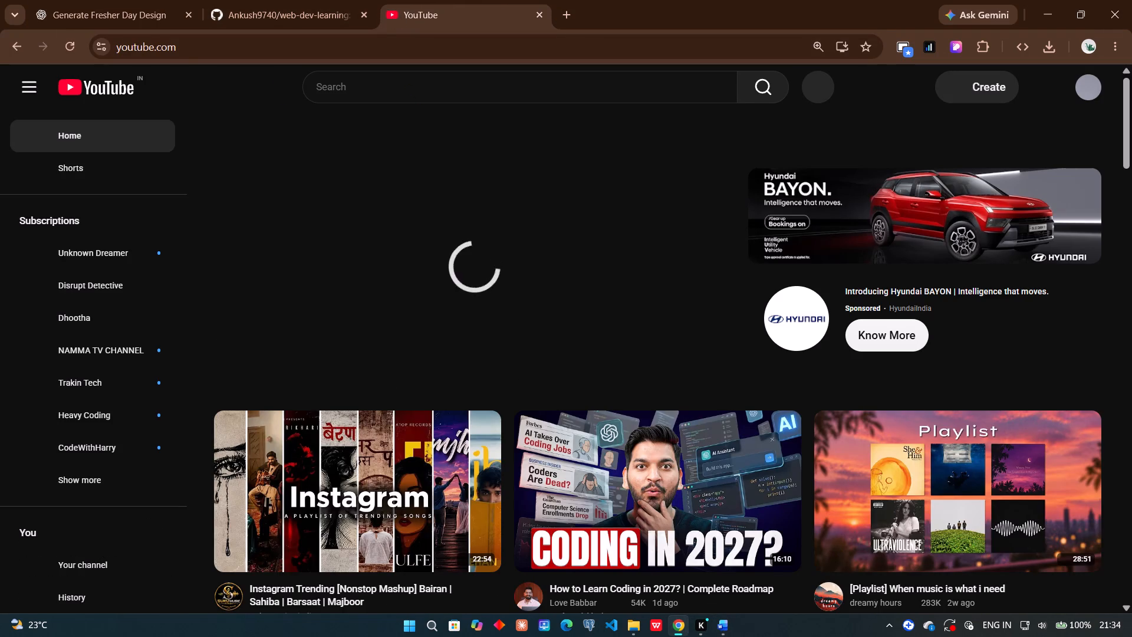
type("how to remove haeder and")
key("space")
type("footer from a particular page in")
key("space")
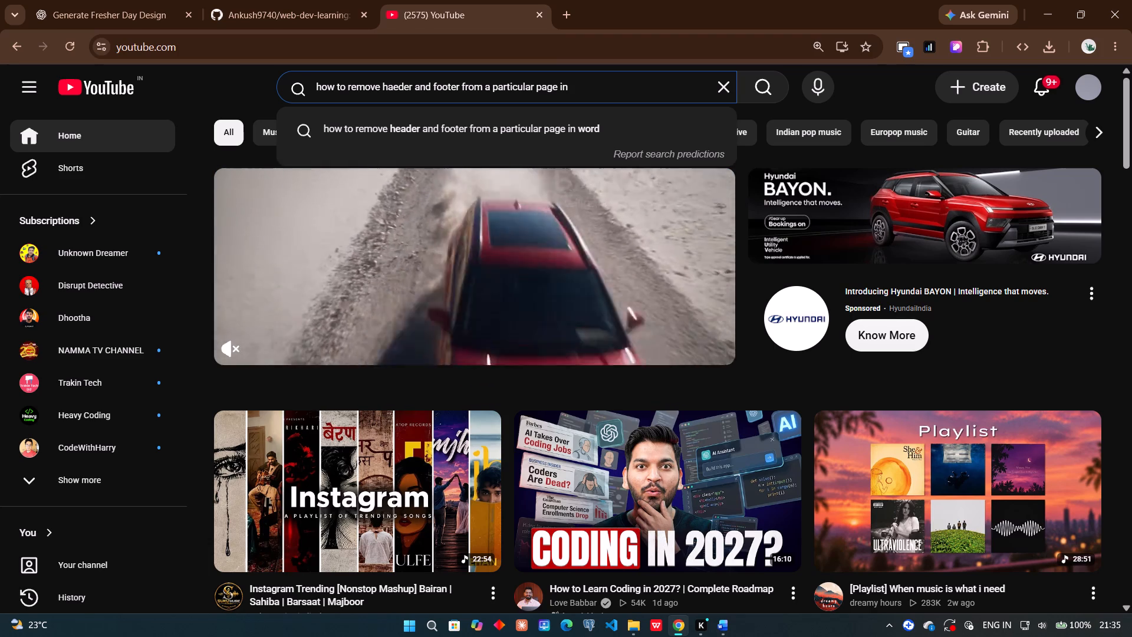
key("m")
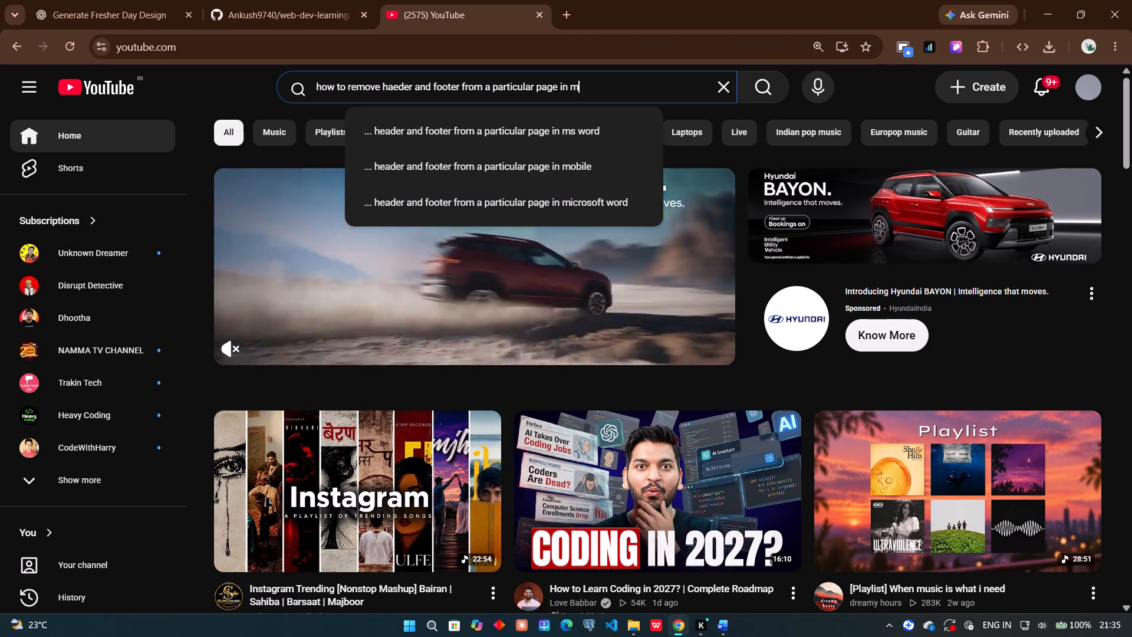
left_click(488, 132)
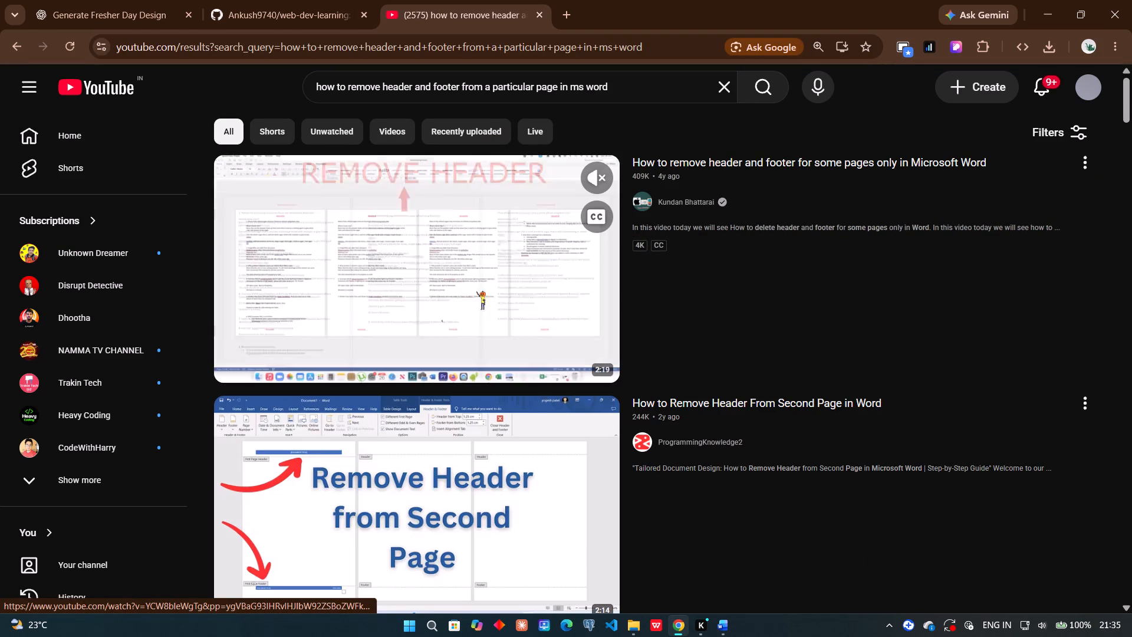
Open the video "How to remove header and footer for some pages only in Microsoft Word".
left_click(561, 264)
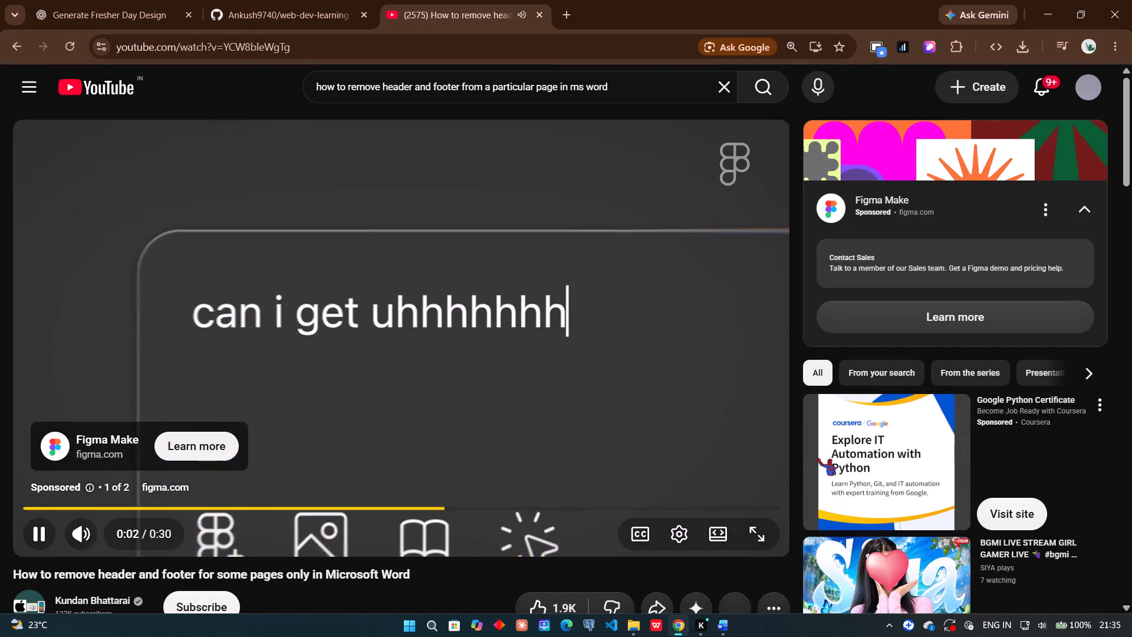
Turn on the computer's Bluetooth from the Windows quick settings.
left_click(1044, 636)
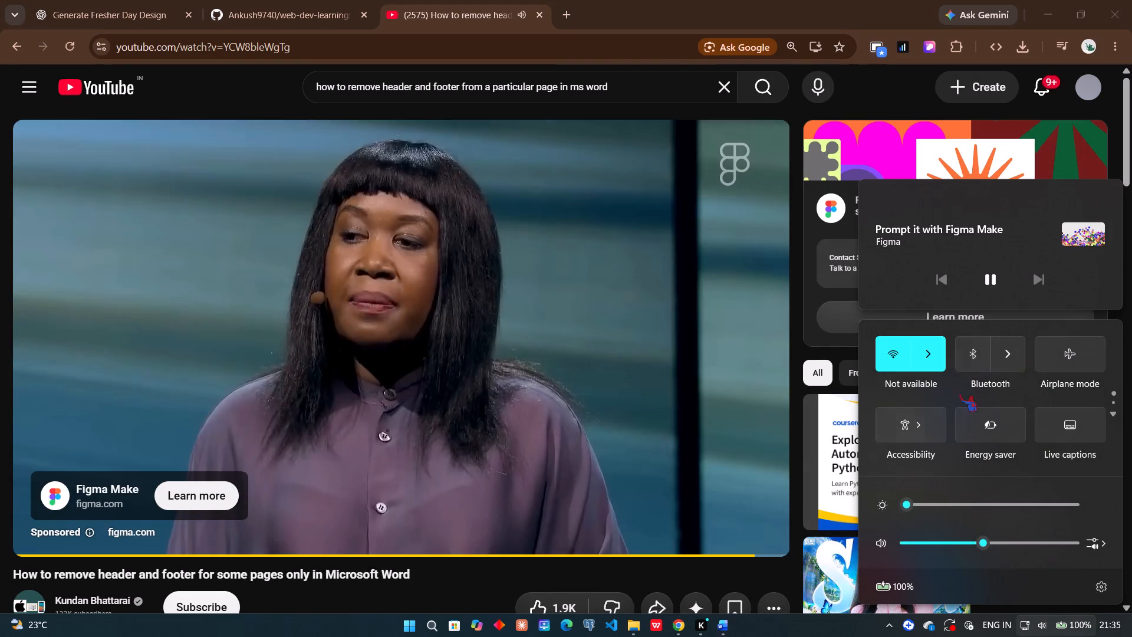
left_click(965, 348)
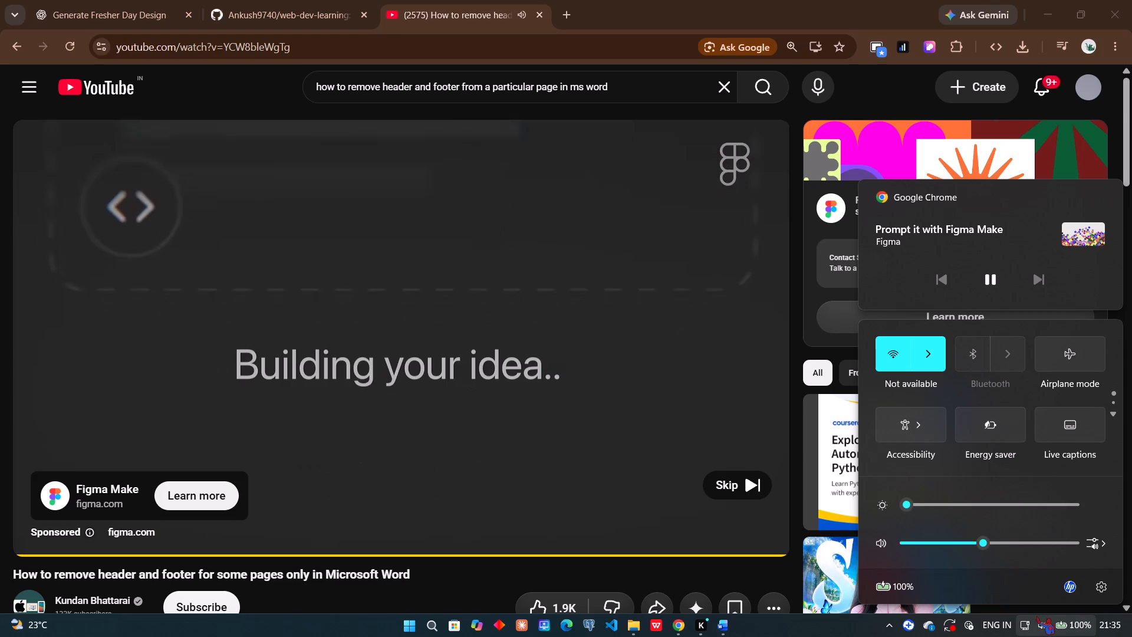
left_click(1037, 620)
Skip the advert and start watching the header and footer removal tutorial, briefly in full screen.
left_click(741, 490)
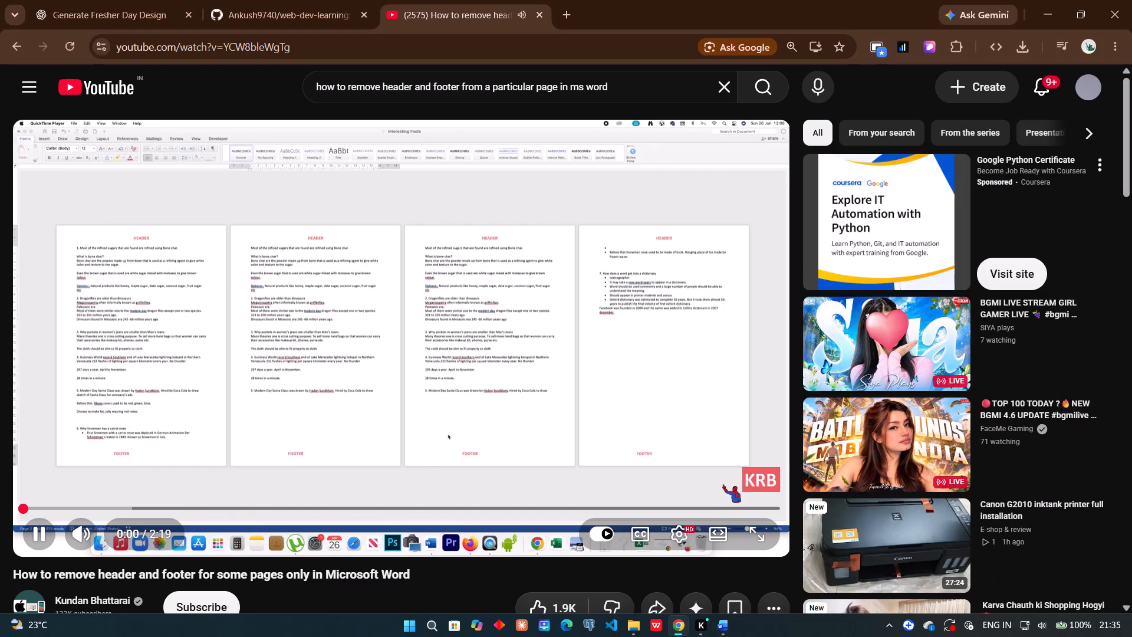
left_click(690, 528)
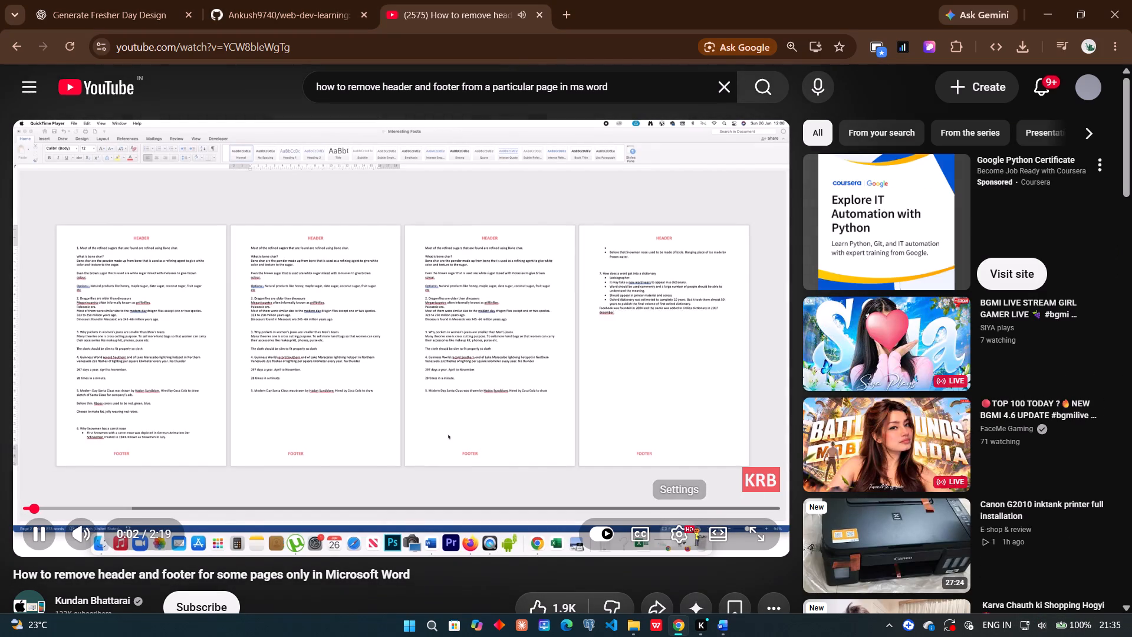
left_click(756, 538)
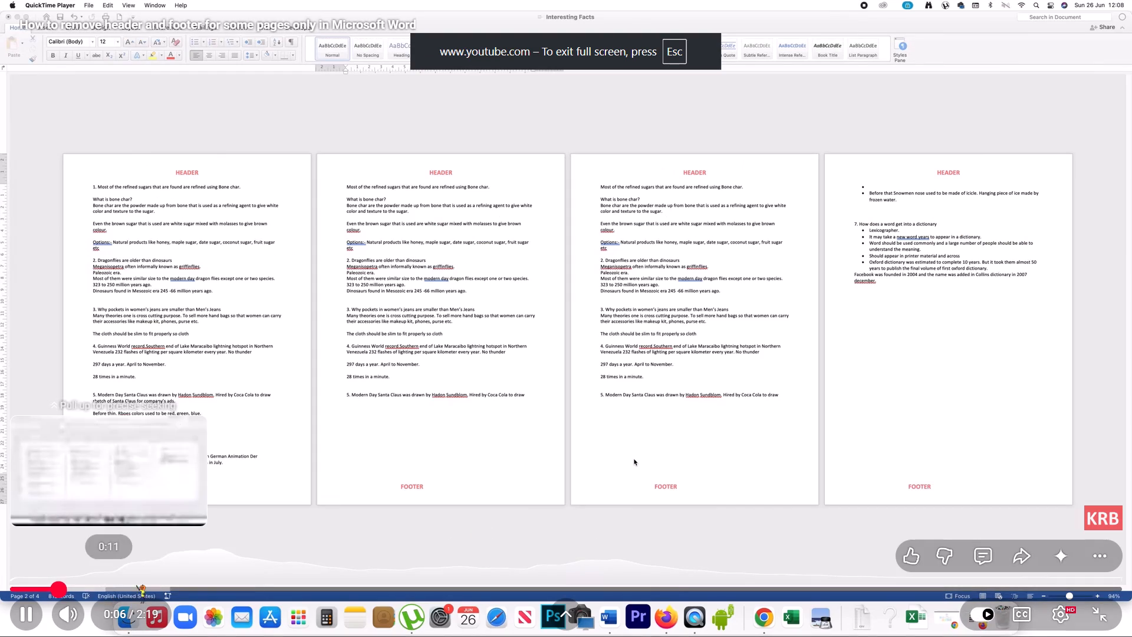
left_click(1121, 616)
left_click(1114, 614)
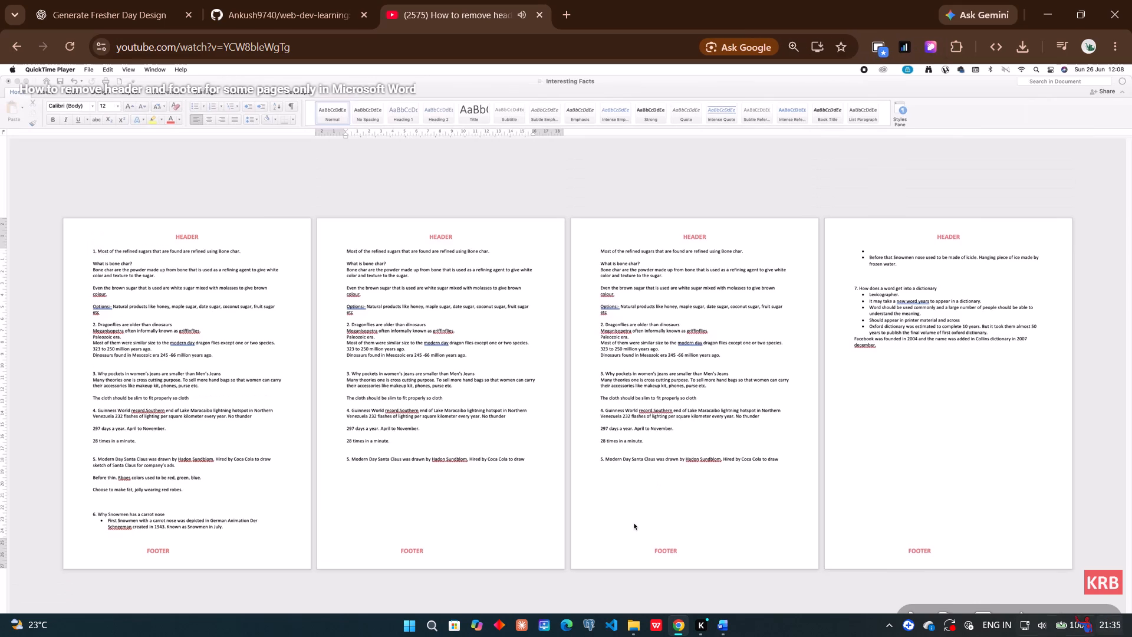
Connect the Rockerz 421 audio device over Bluetooth.
left_click(1075, 615)
left_click(1006, 356)
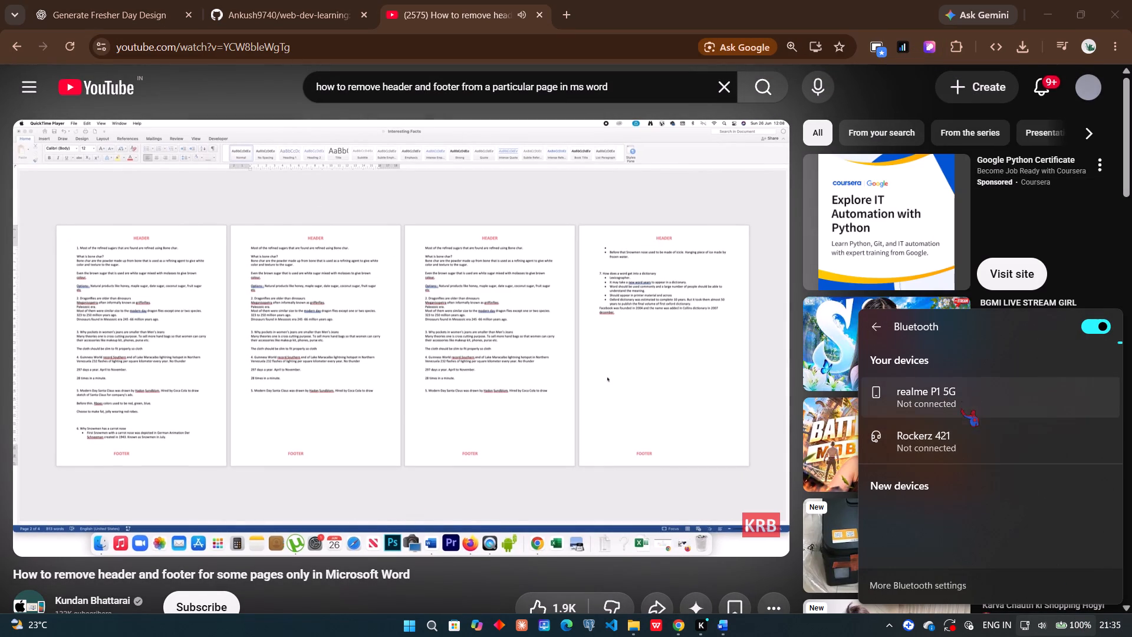
left_click(959, 432)
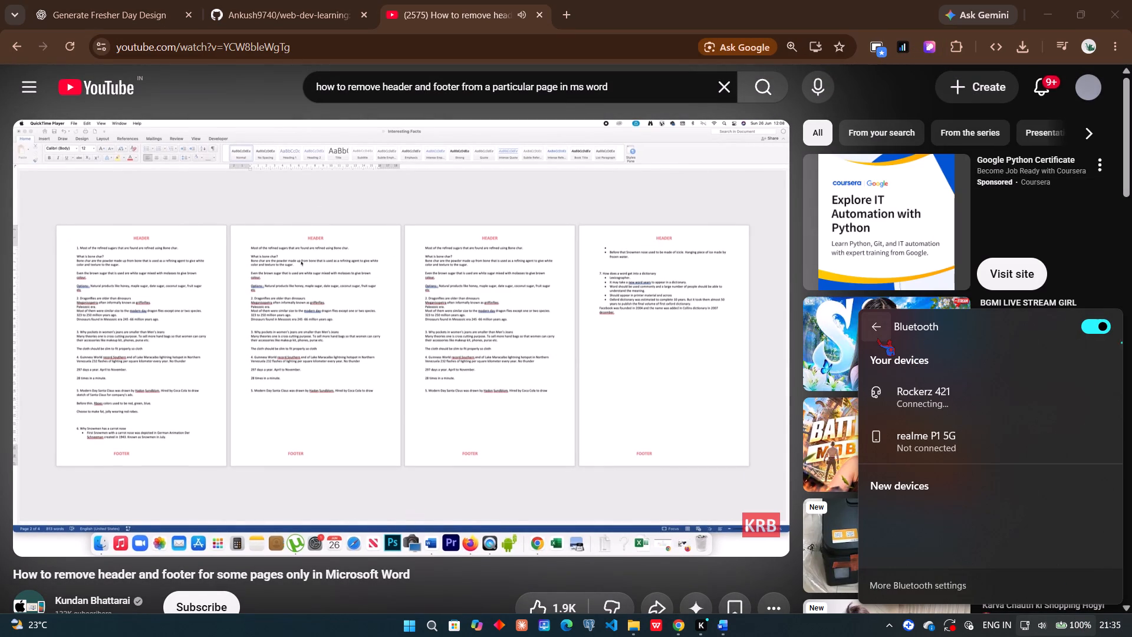
left_click(877, 339)
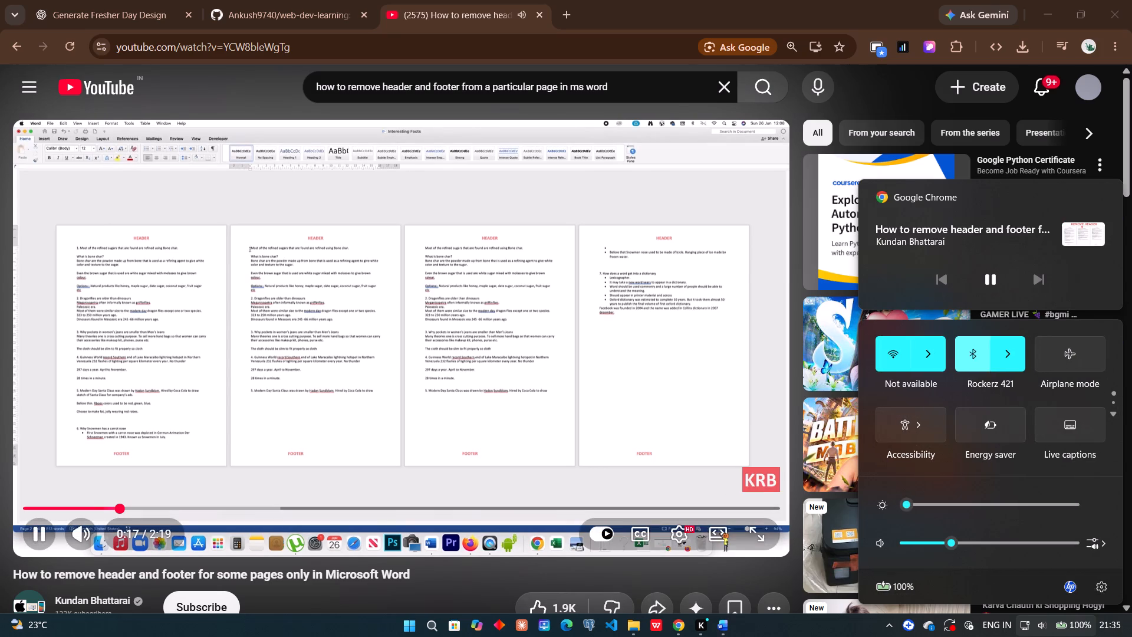
Replay the tutorial in full screen up to the part about placing the cursor and opening the page layout options.
left_click(768, 534)
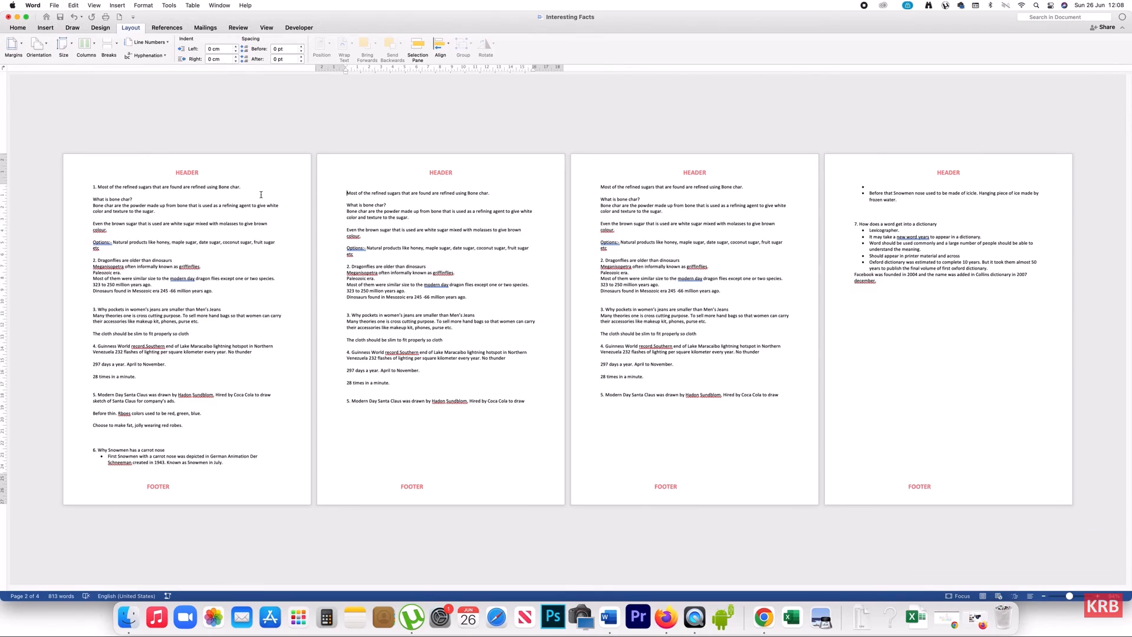
left_click(132, 585)
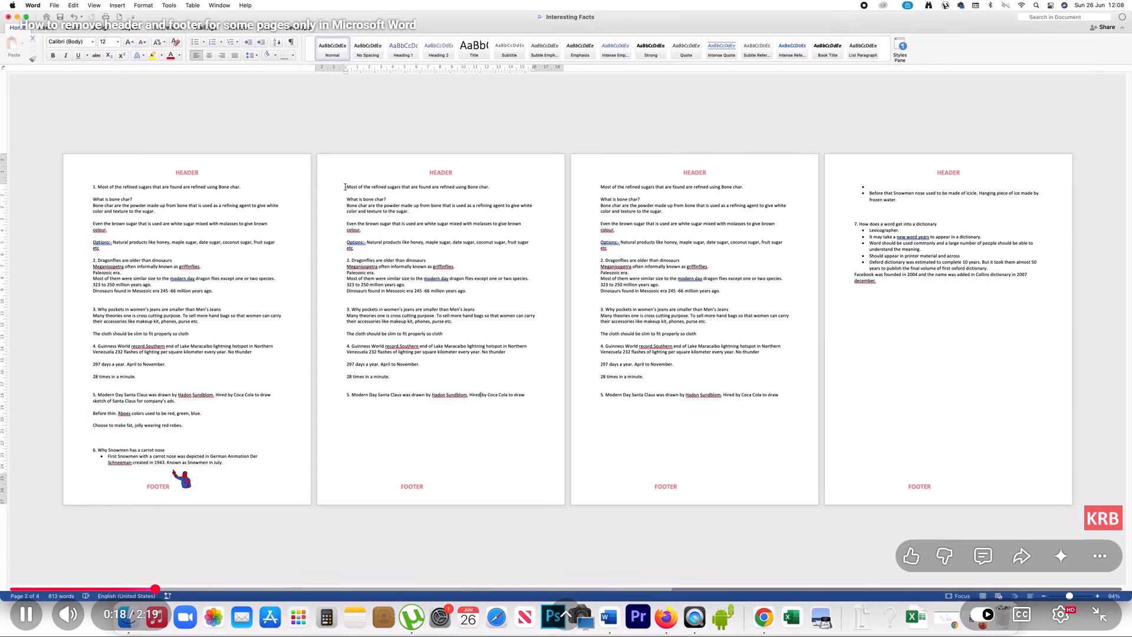
left_click(562, 321)
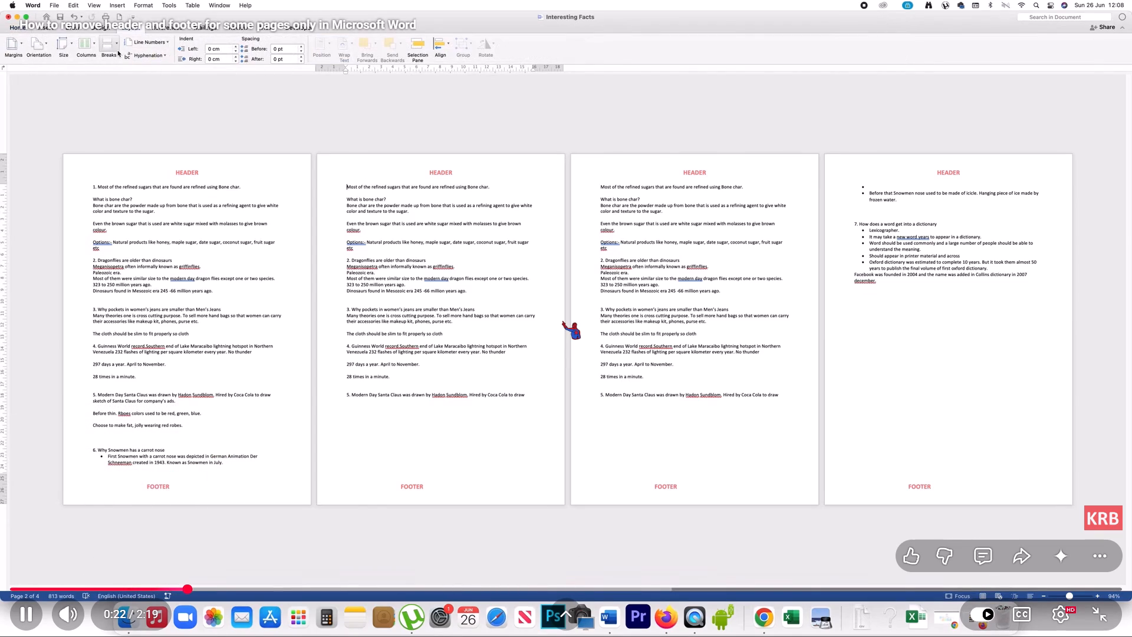
left_click(1102, 616)
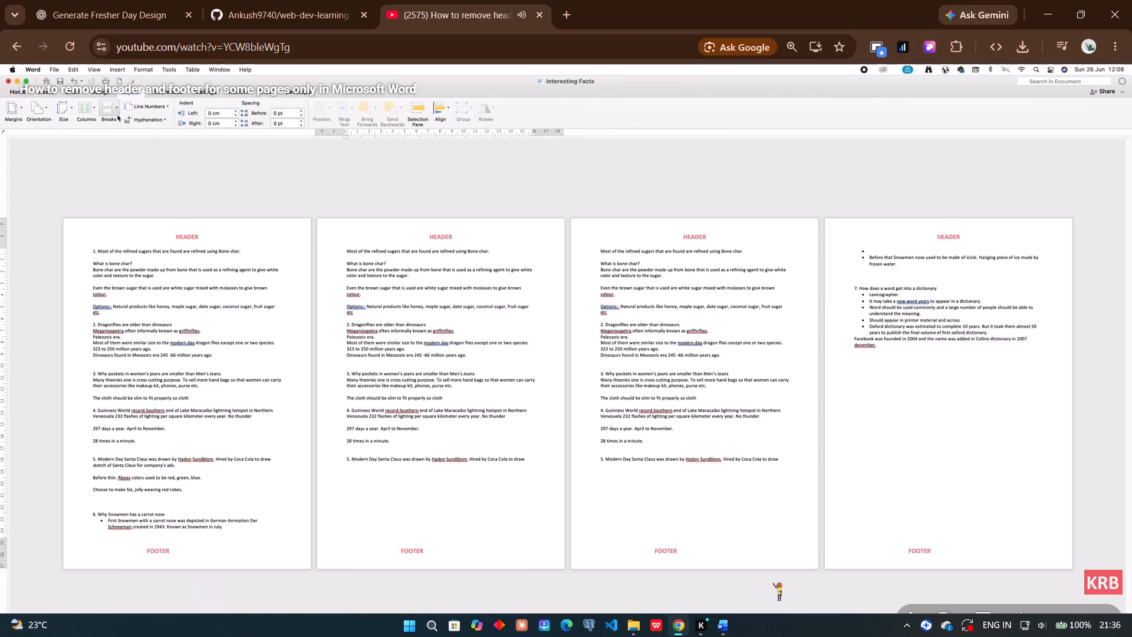
Check the layout options for page 2 in the Word document against the tutorial's section break demonstration.
left_click(719, 618)
left_click(519, 296)
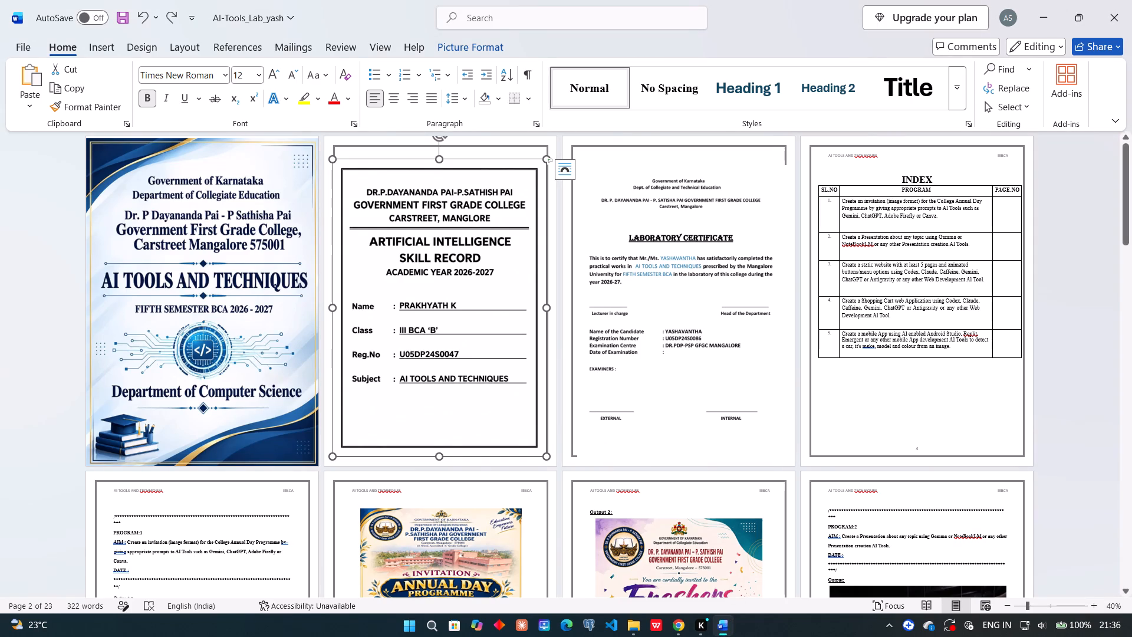
left_click(353, 147)
left_click(350, 159)
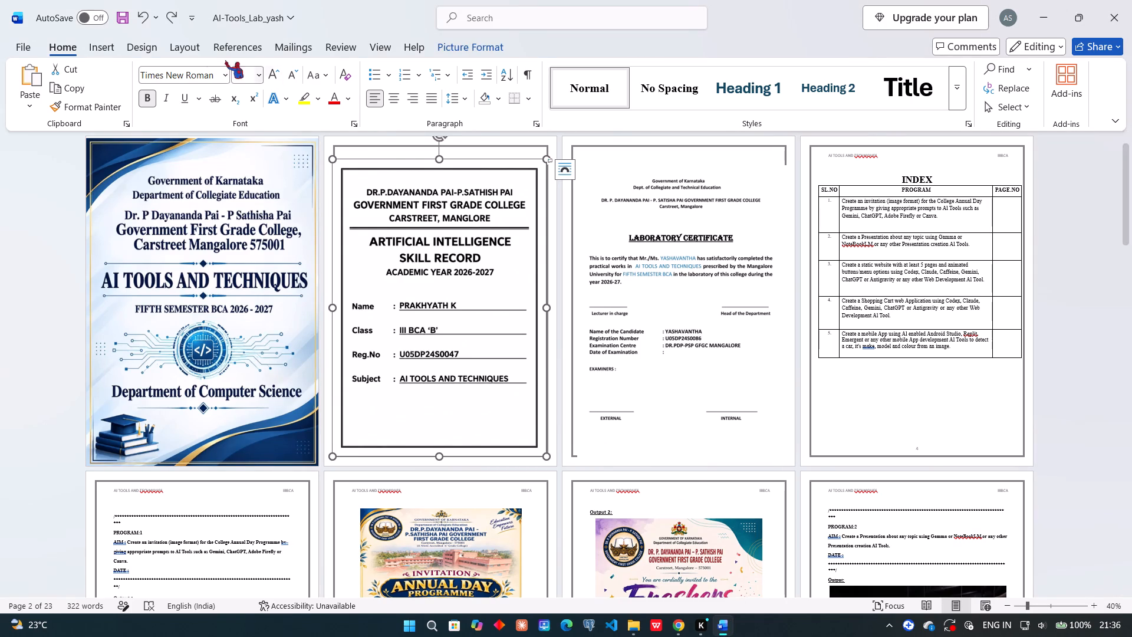
left_click(198, 51)
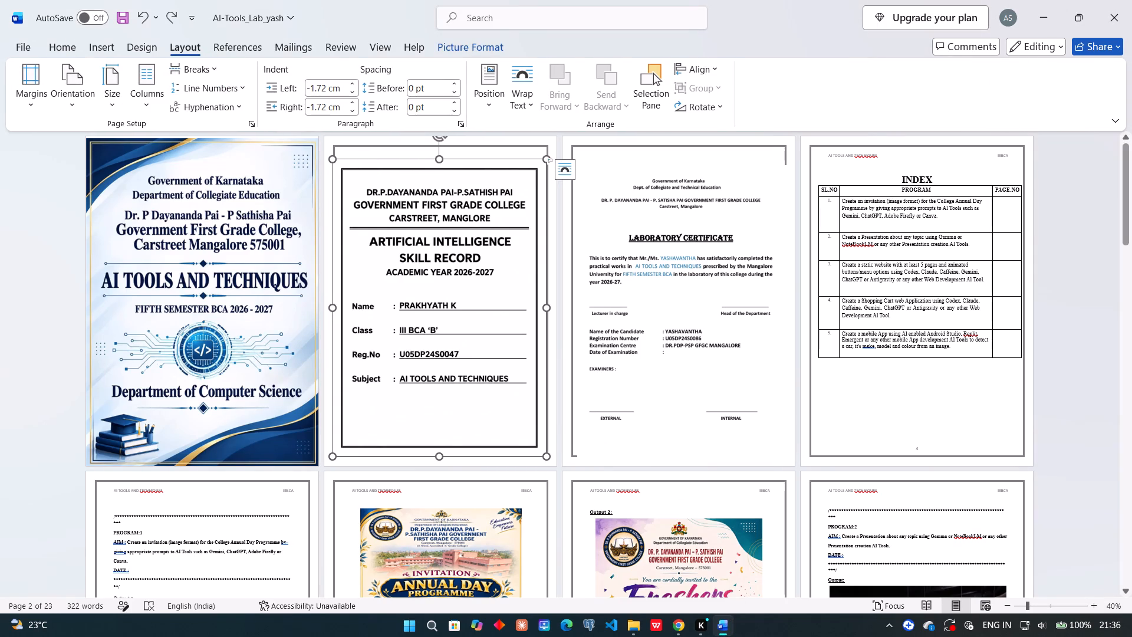
left_click(680, 632)
left_click(438, 418)
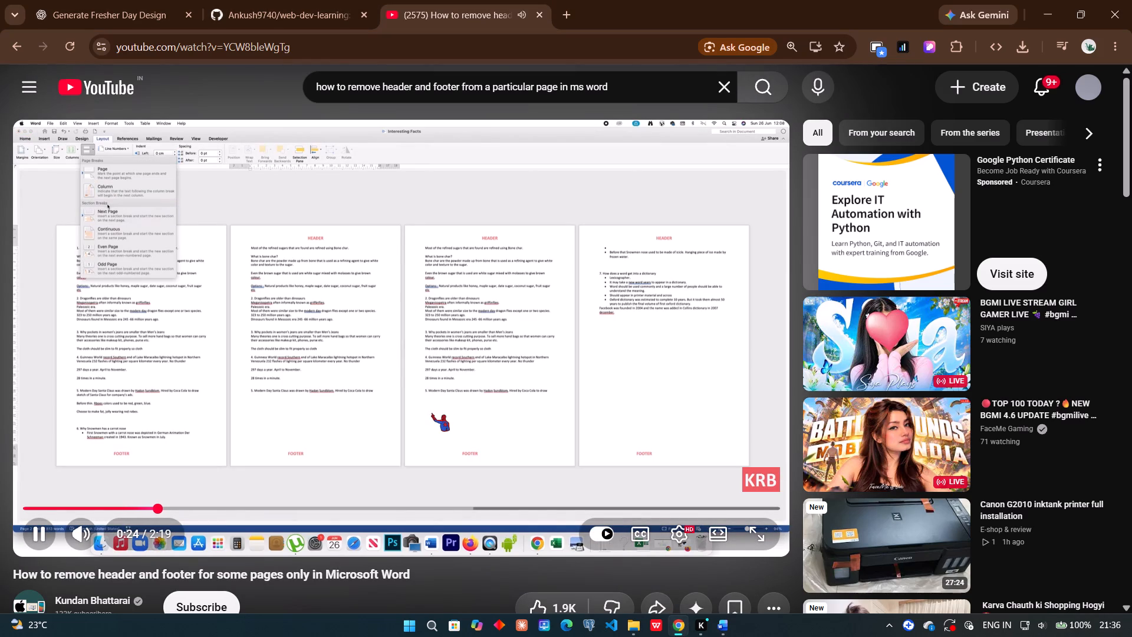
left_click(432, 413)
left_click(487, 433)
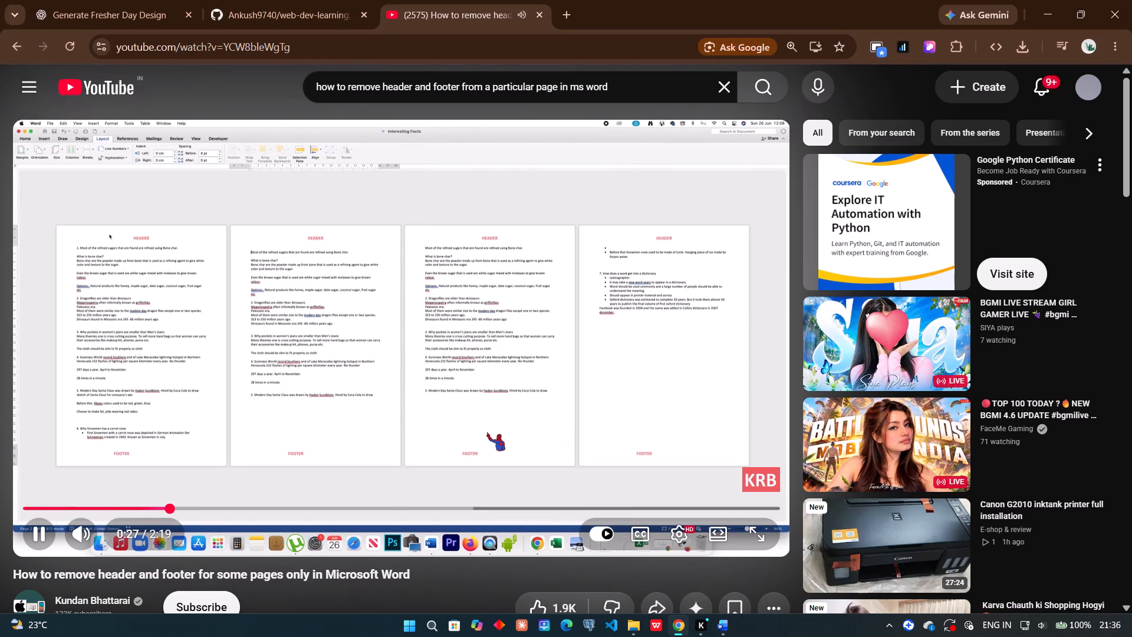
left_click(487, 433)
In the Word document, cut the Artificial Intelligence Skill Record picture from page 2.
left_click(720, 625)
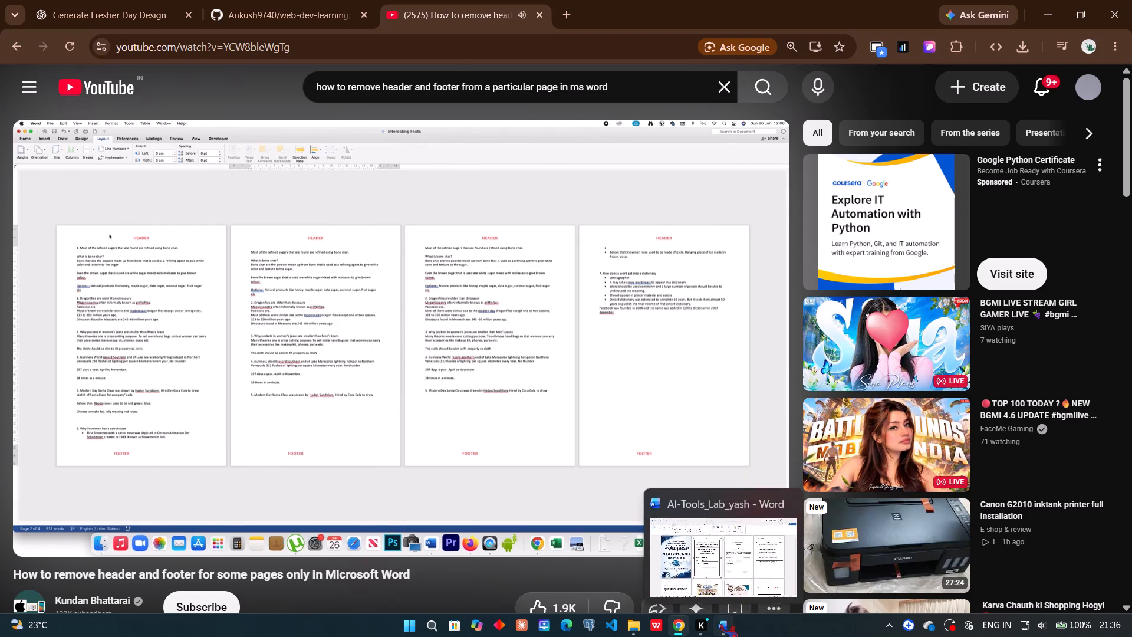
right_click(446, 315)
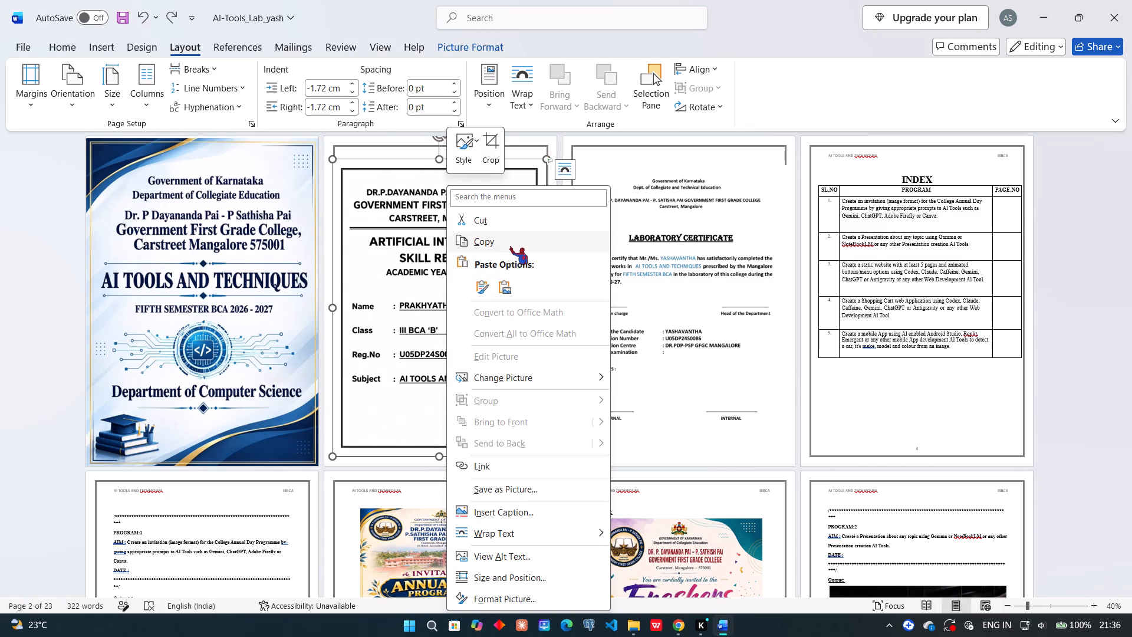
left_click(518, 222)
Insert a Continuous section break at the top of the emptied page 2.
left_click_drag(397, 205, 396, 196)
left_click(370, 166)
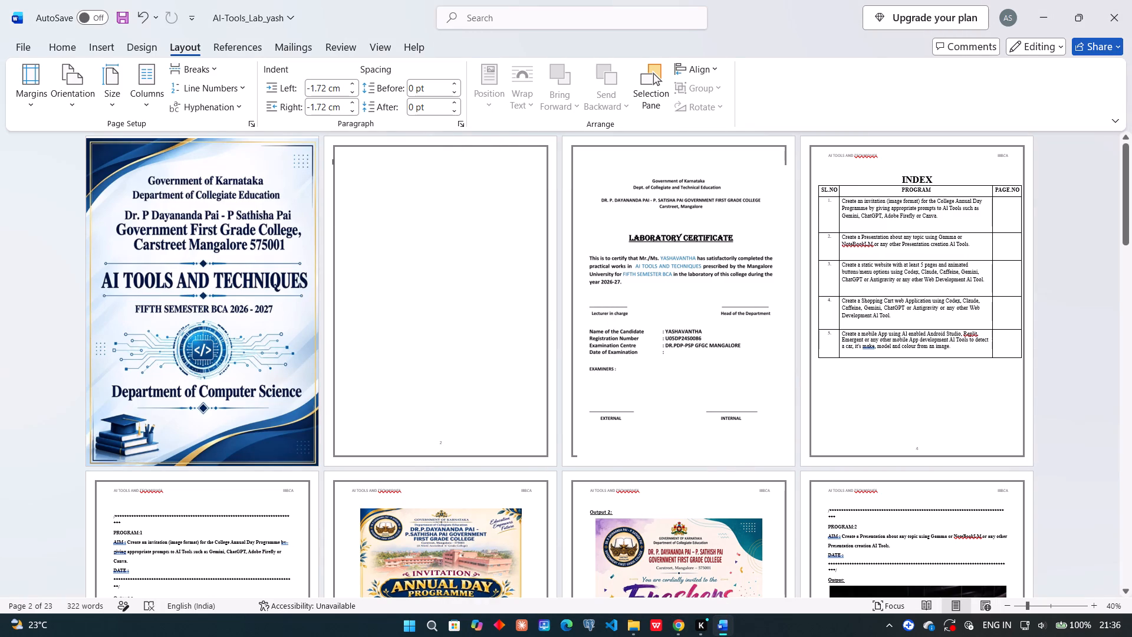
double_click(344, 165)
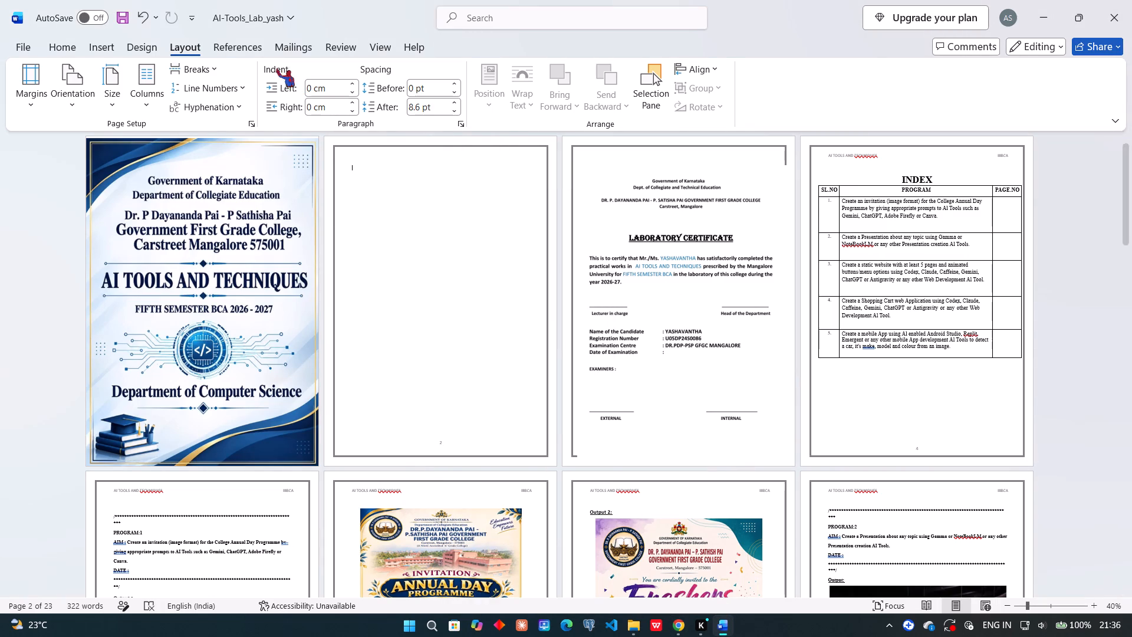
left_click(201, 73)
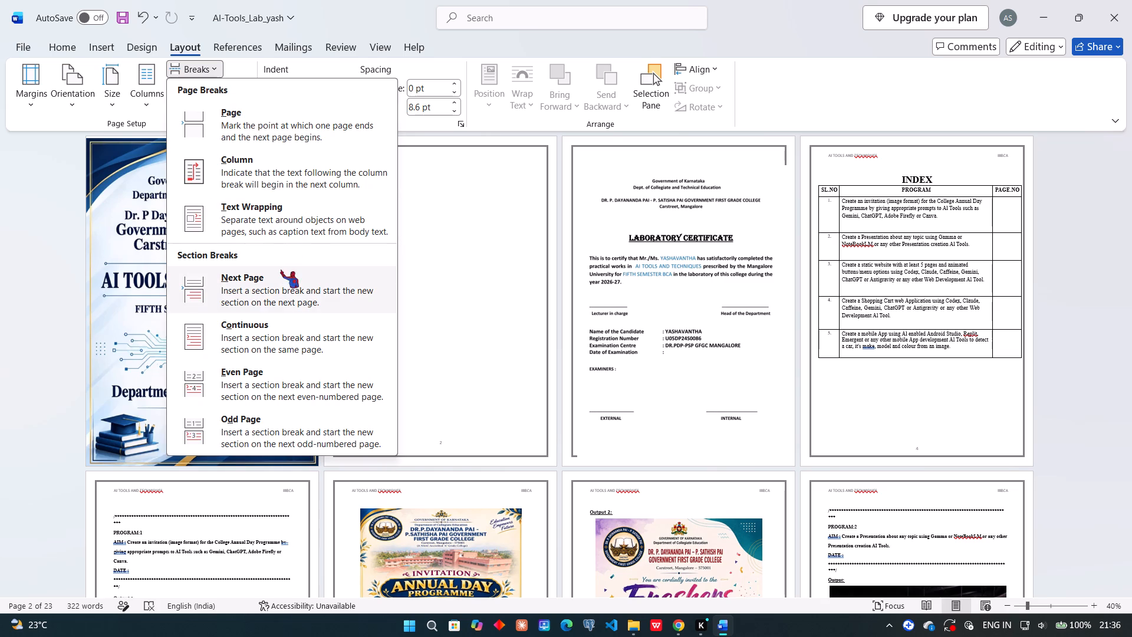
left_click(288, 342)
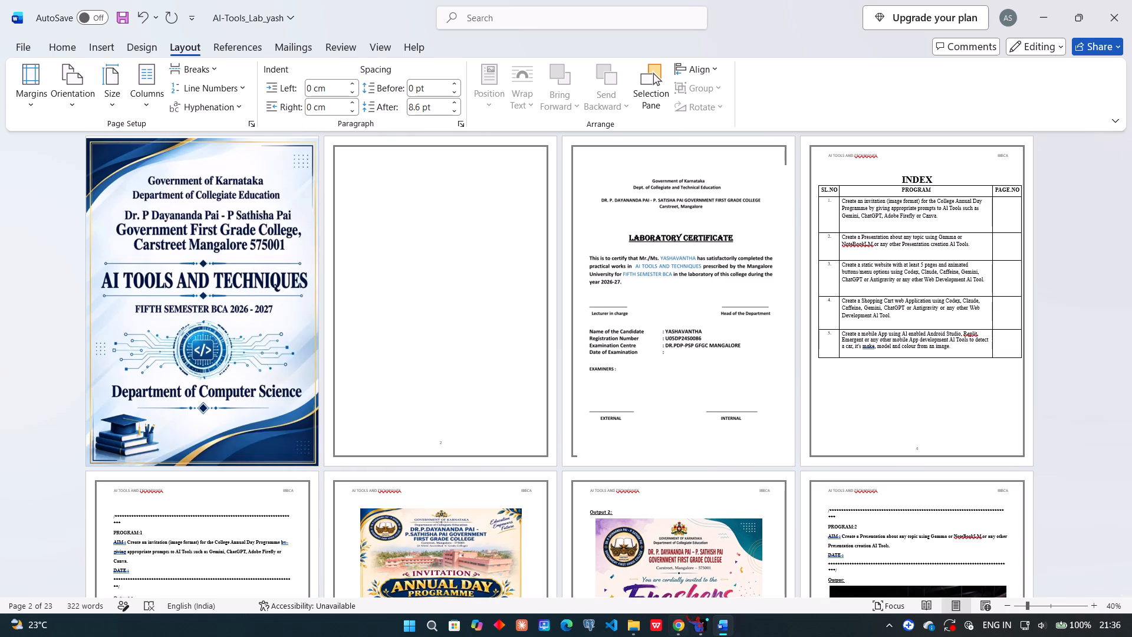
Switch to the YouTube tutorial and replay the part about showing formatting marks to check the section breaks.
left_click(673, 628)
left_click(440, 419)
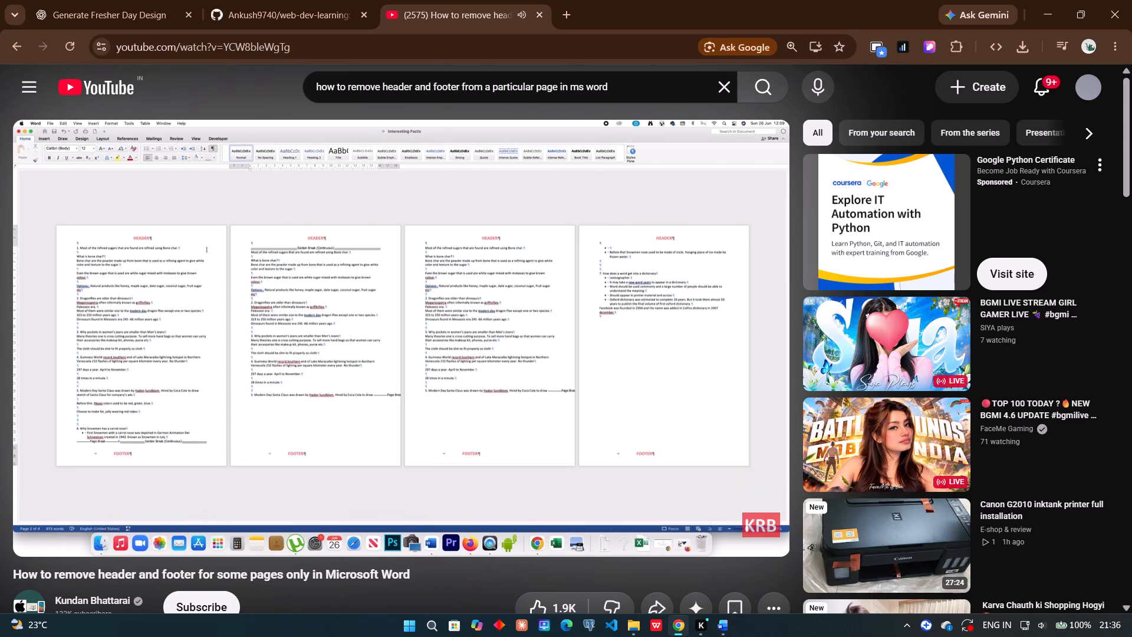
left_click(451, 342)
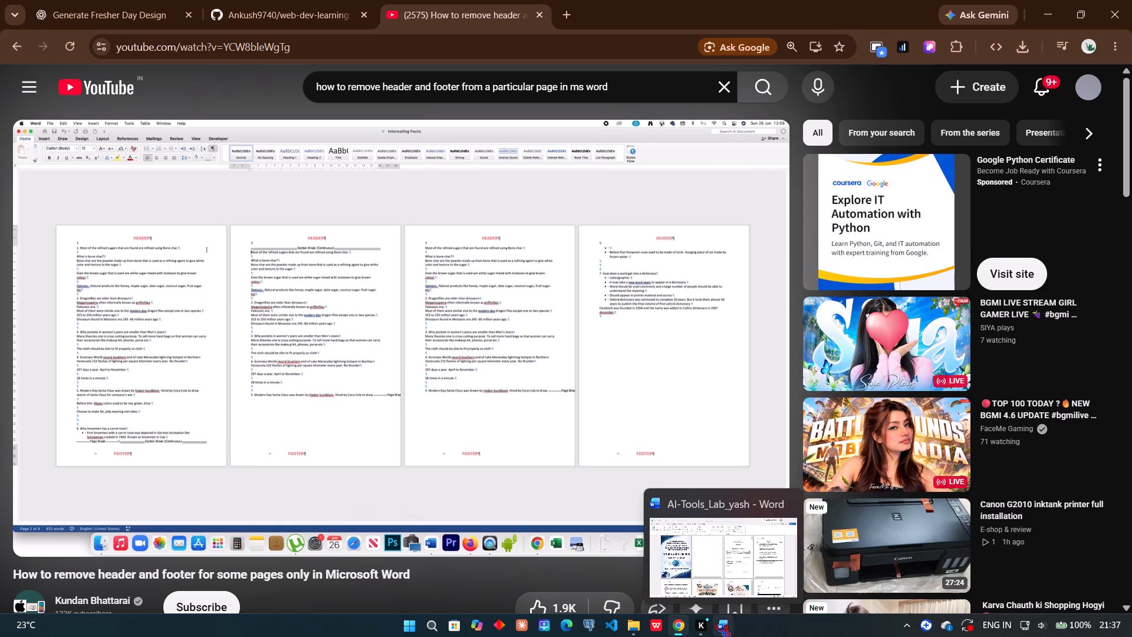
left_click(375, 426)
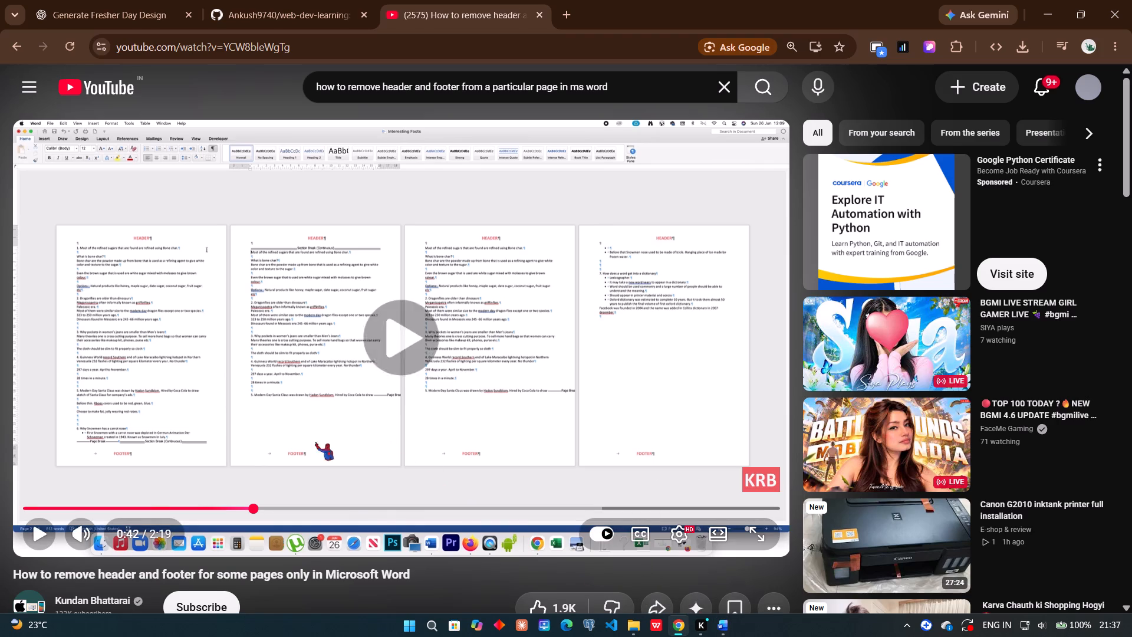
left_click(220, 508)
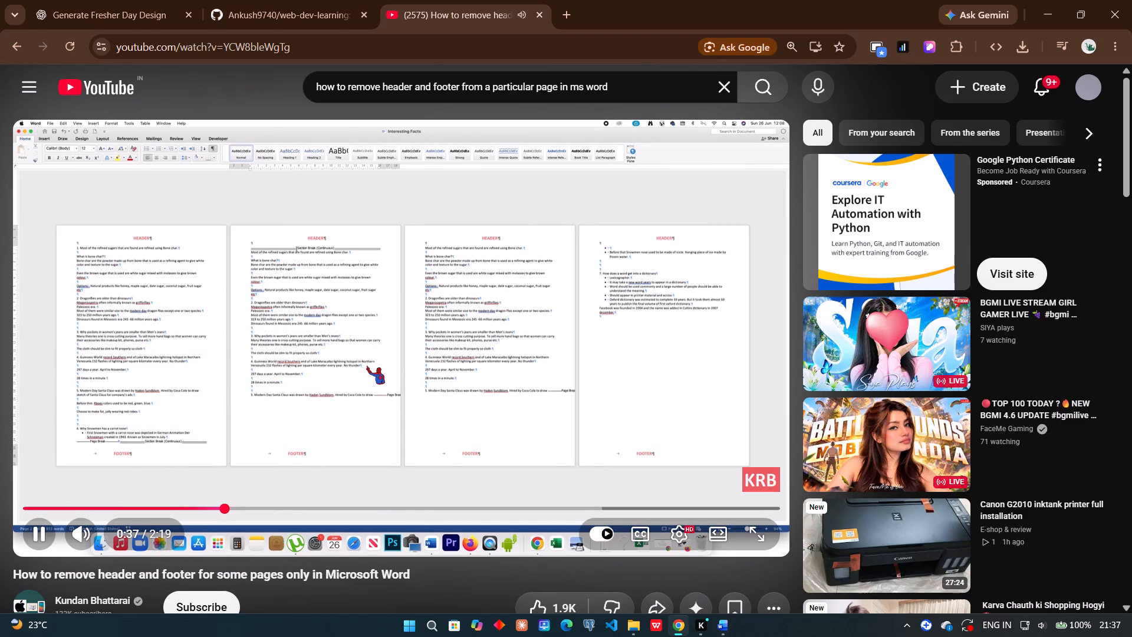
left_click(201, 503)
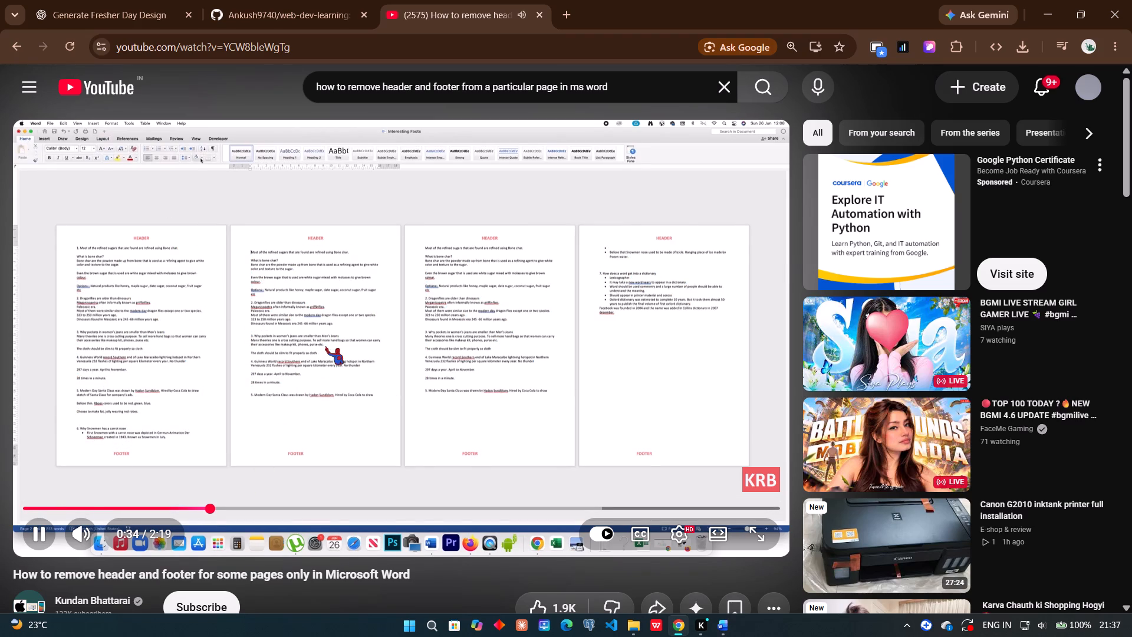
left_click(325, 347)
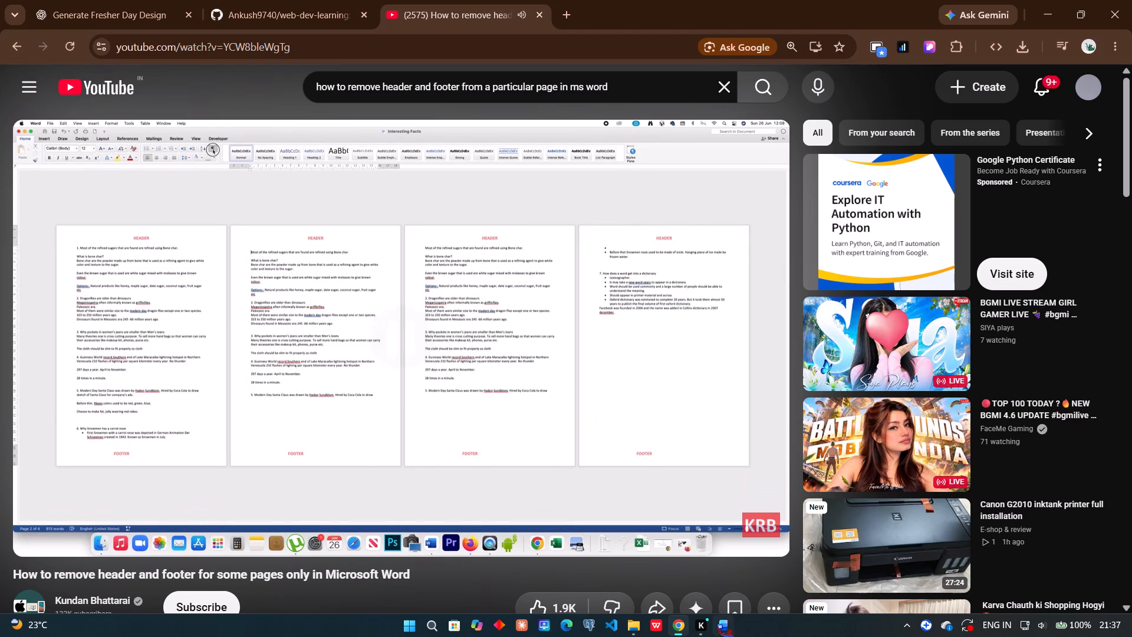
In Word, show the formatting marks to check the section break on page 2, and hide them again.
left_click(715, 620)
left_click(69, 47)
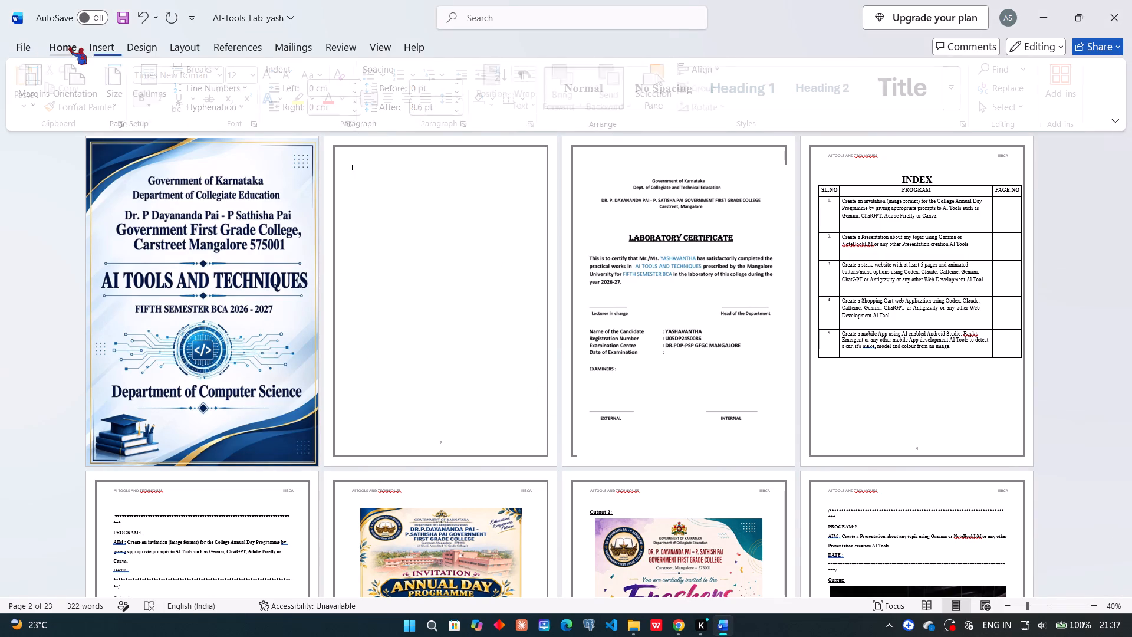
left_click(525, 72)
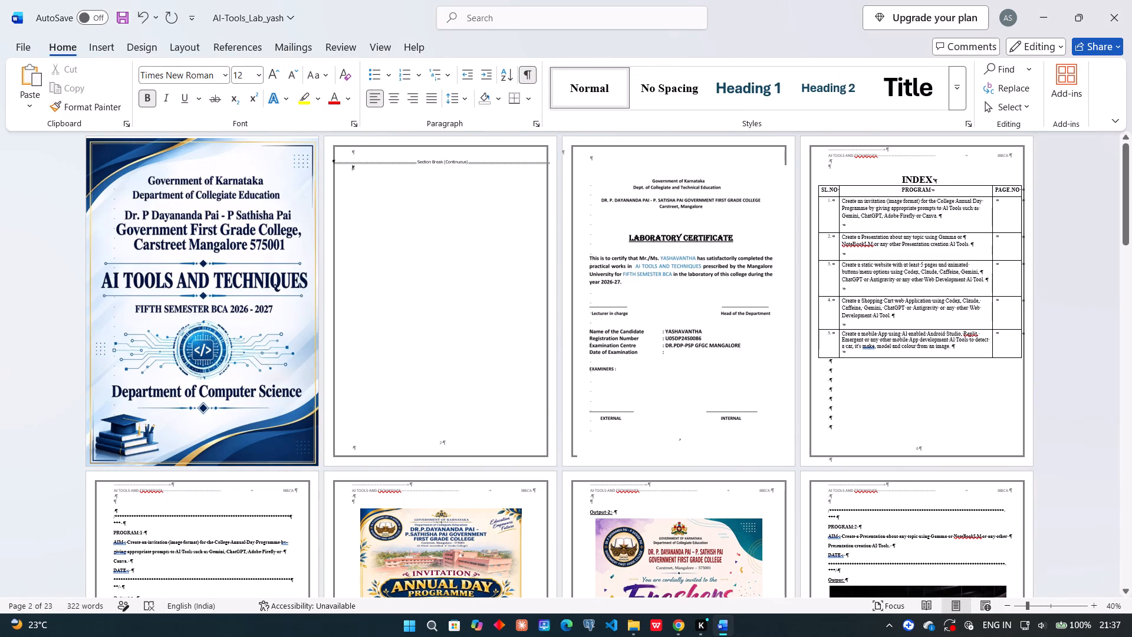
left_click(529, 80)
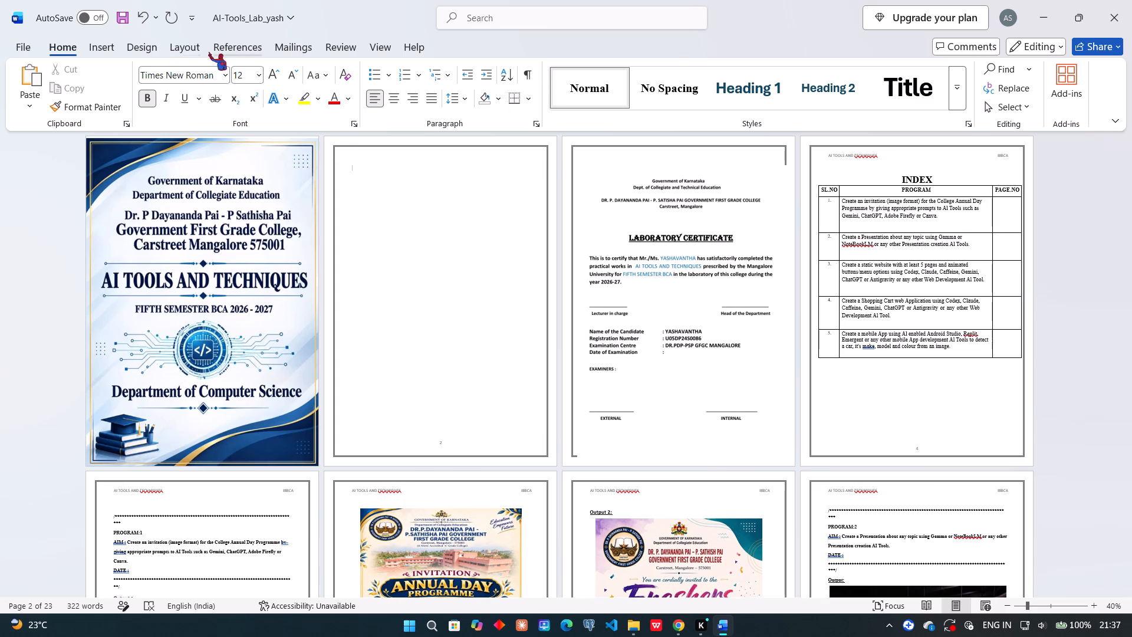
left_click(178, 47)
Watch the tutorial from the section break check through the Link to Previous part, replaying where needed, and pause it.
left_click(679, 623)
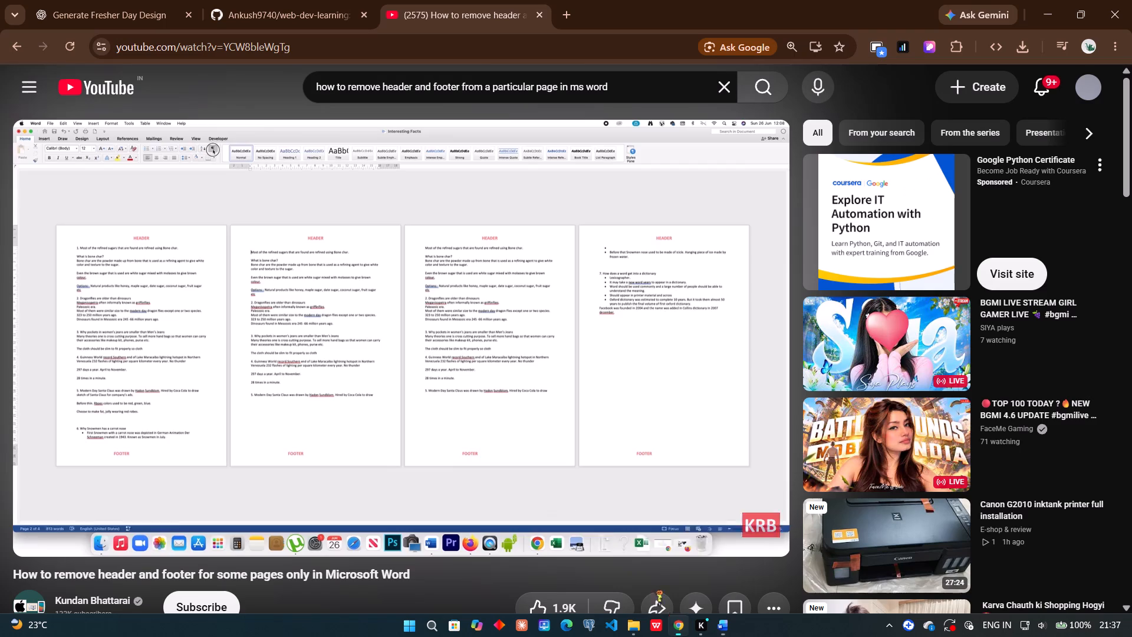
left_click(487, 340)
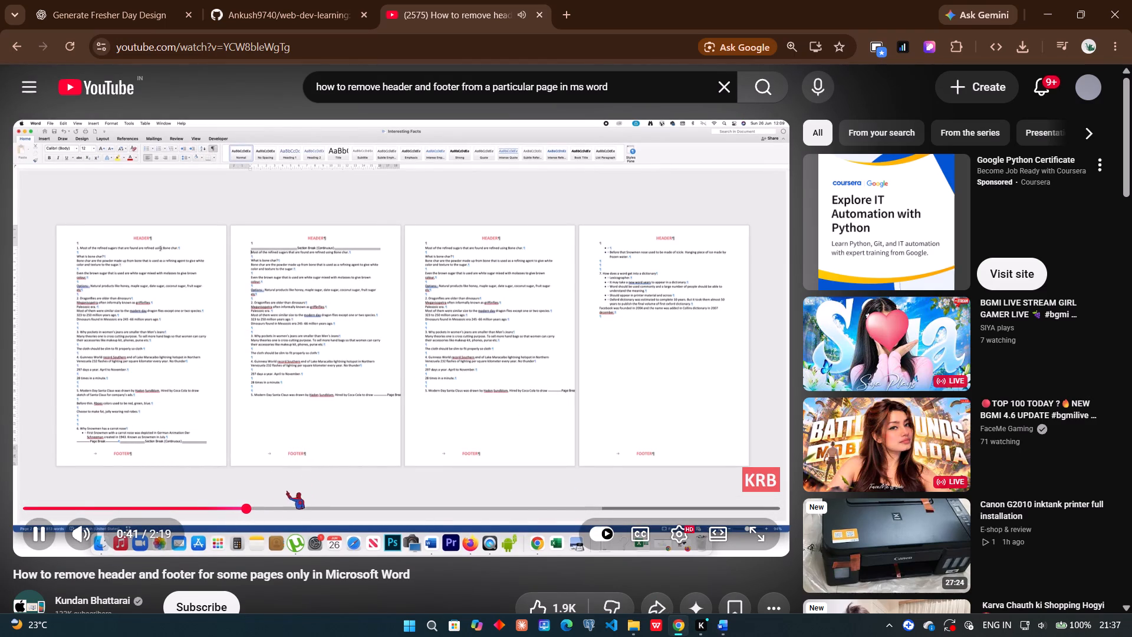
left_click(271, 508)
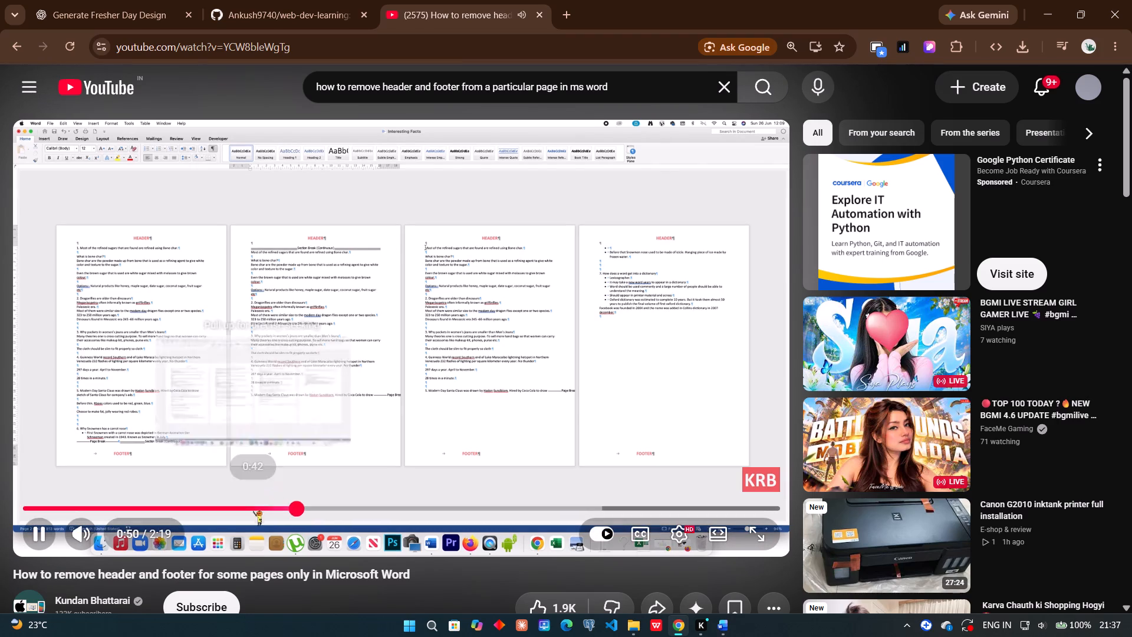
left_click(275, 509)
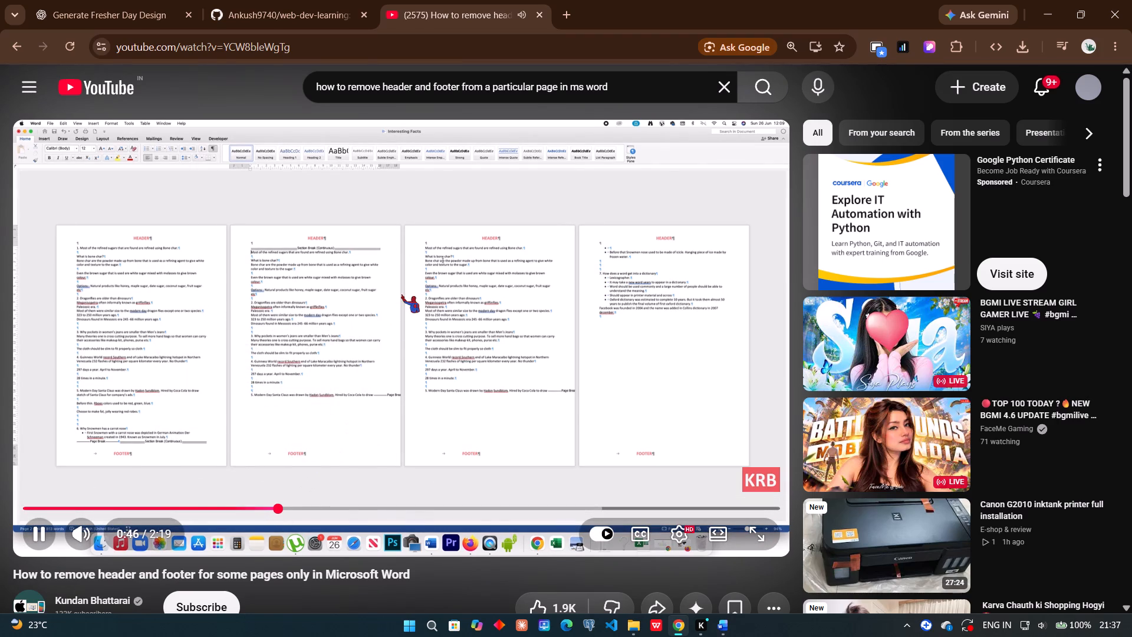
left_click(261, 514)
left_click(263, 507)
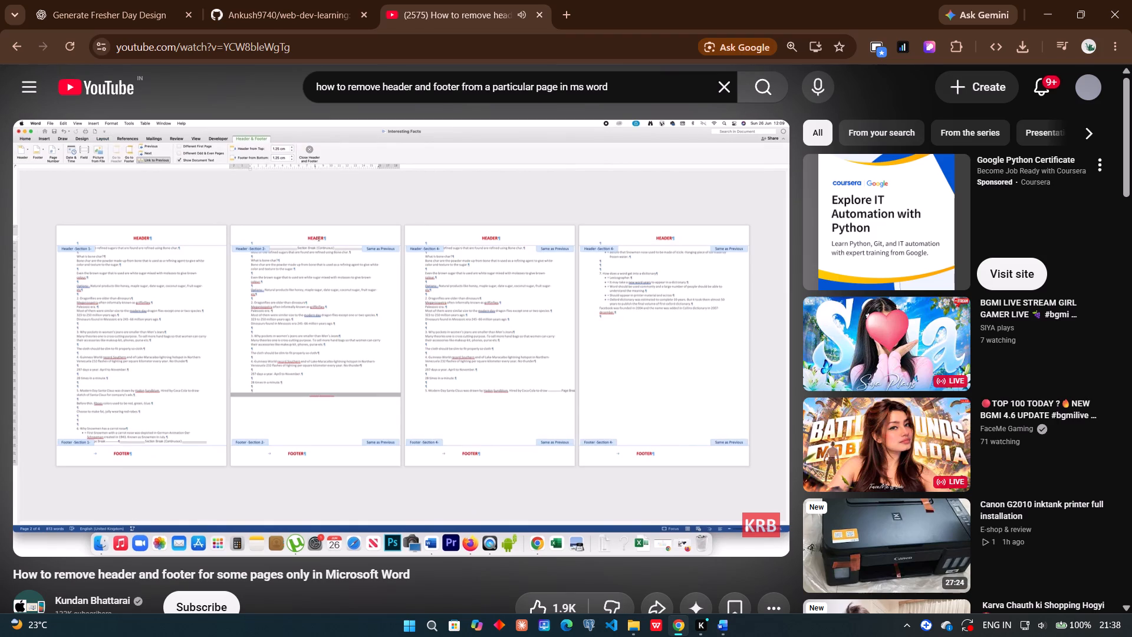
left_click(424, 367)
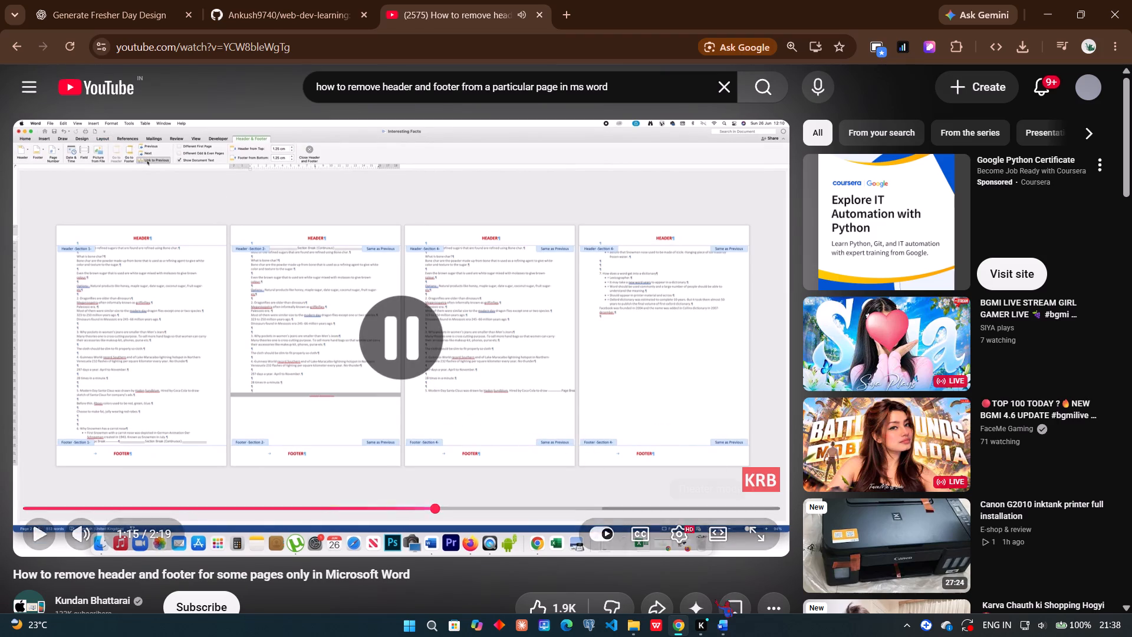
In Word, open the Section 2 odd page header on the Laboratory Certificate page for editing.
left_click(720, 625)
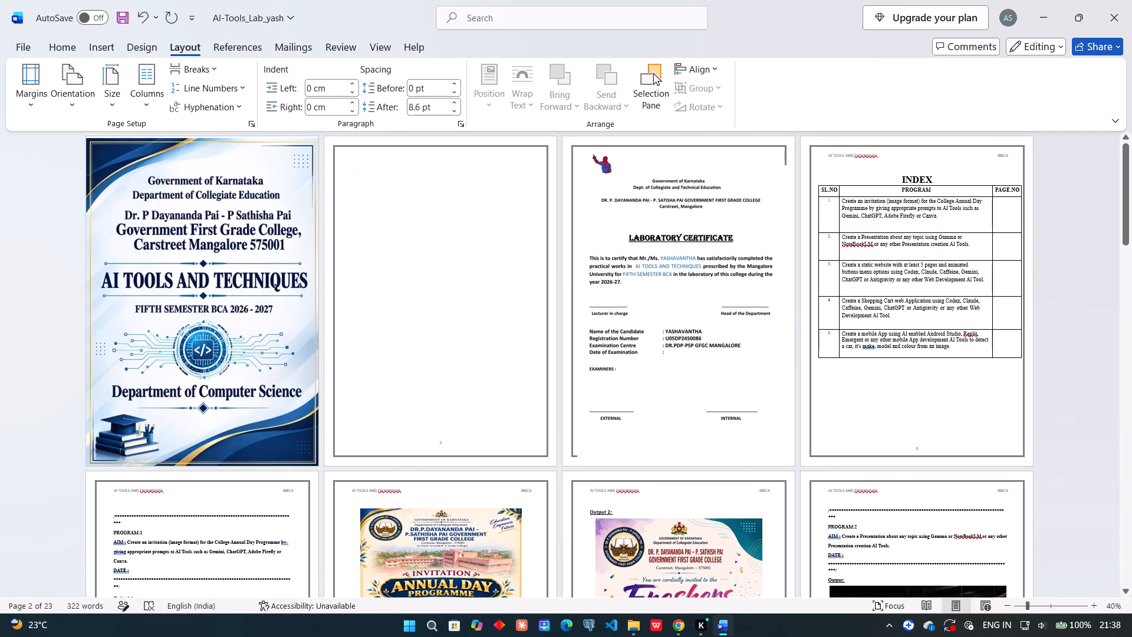
left_click(593, 155)
left_click(602, 151)
left_click(602, 151)
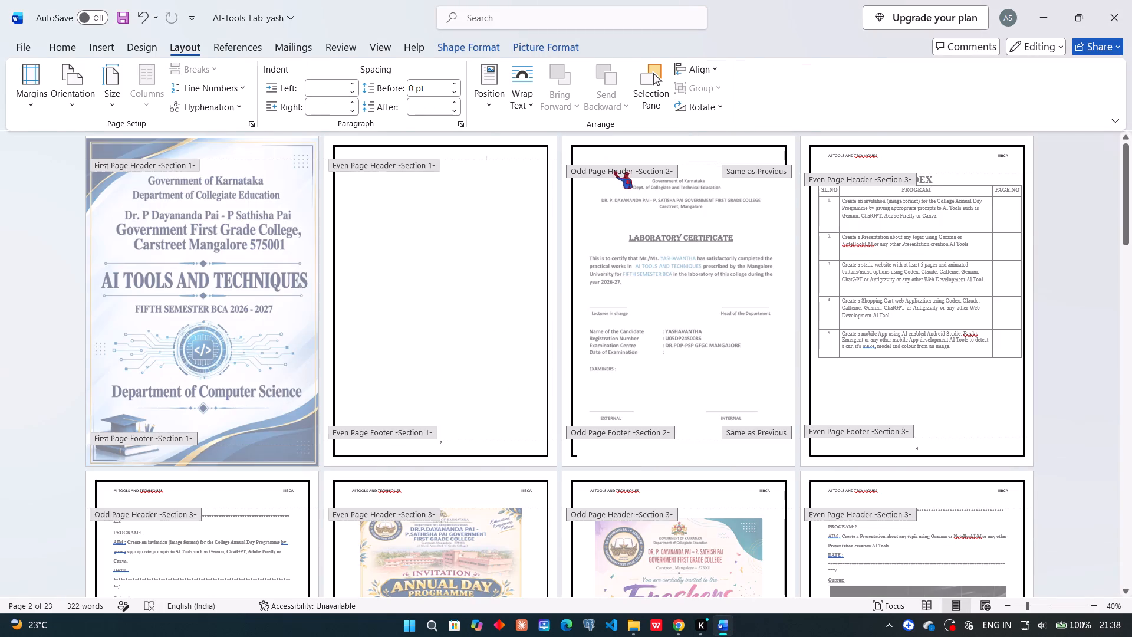
left_click(656, 149)
left_click(610, 156)
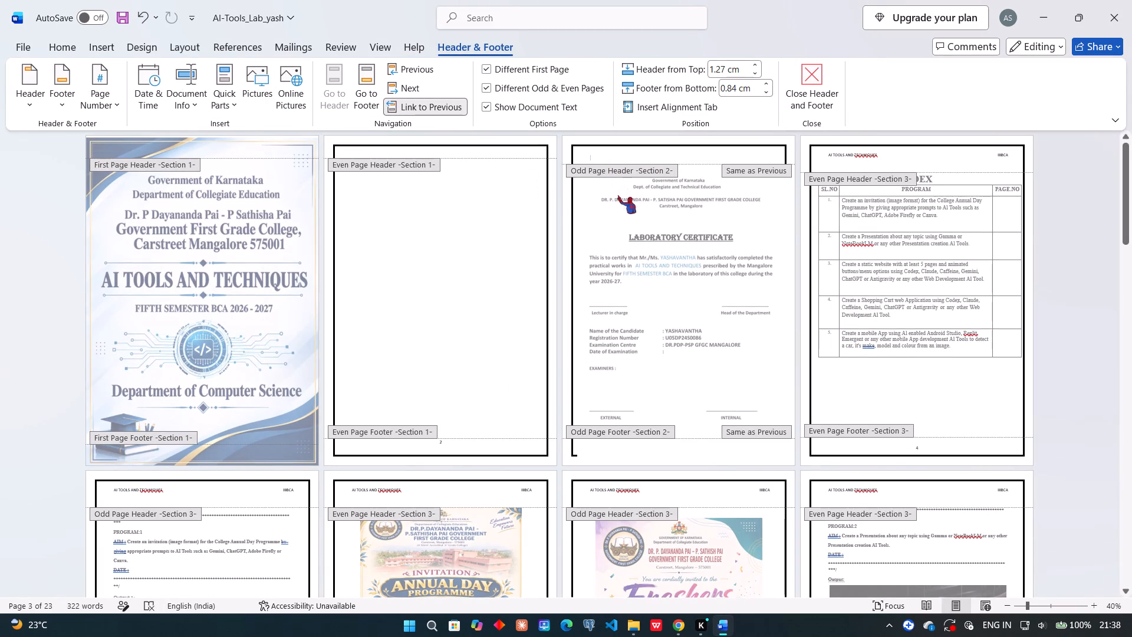
left_click(592, 282)
left_click(594, 199)
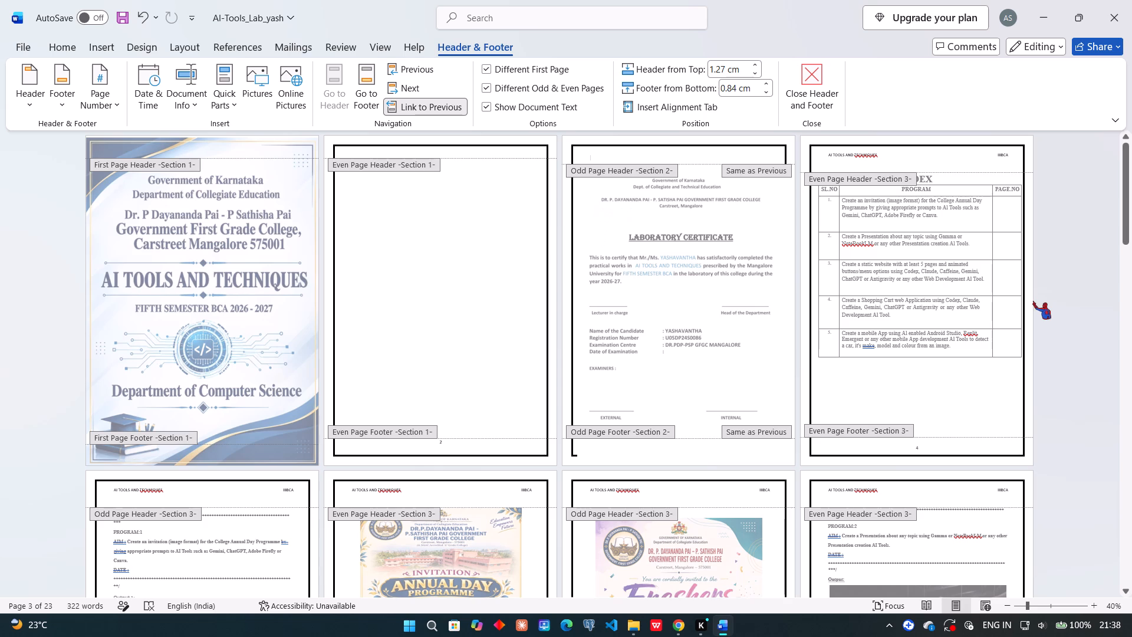
left_click(1033, 301)
left_click(1061, 287)
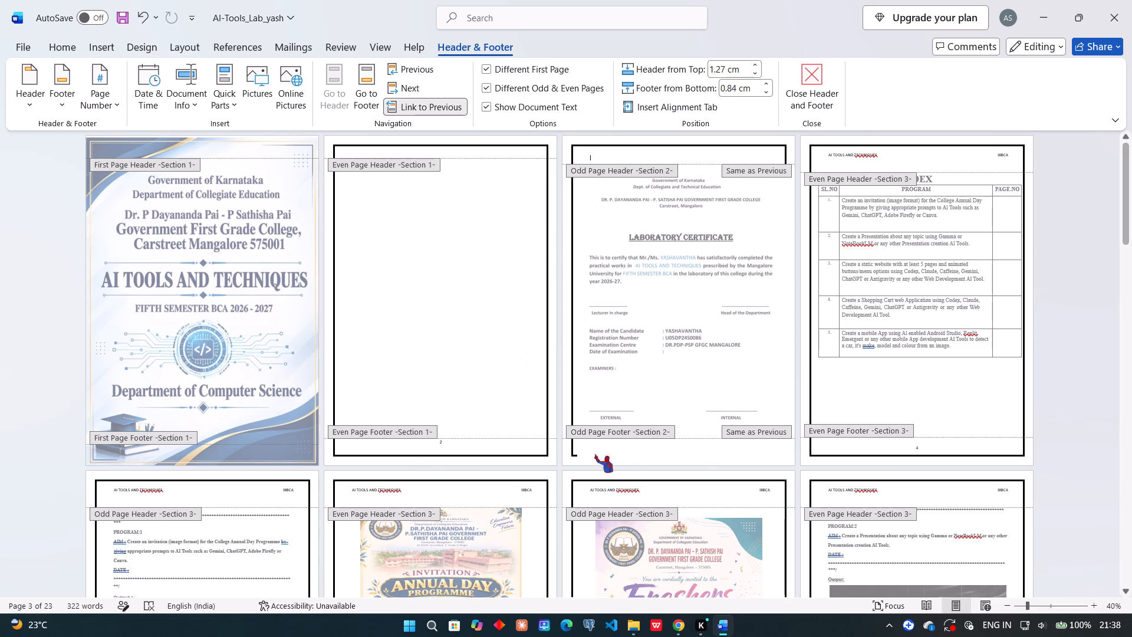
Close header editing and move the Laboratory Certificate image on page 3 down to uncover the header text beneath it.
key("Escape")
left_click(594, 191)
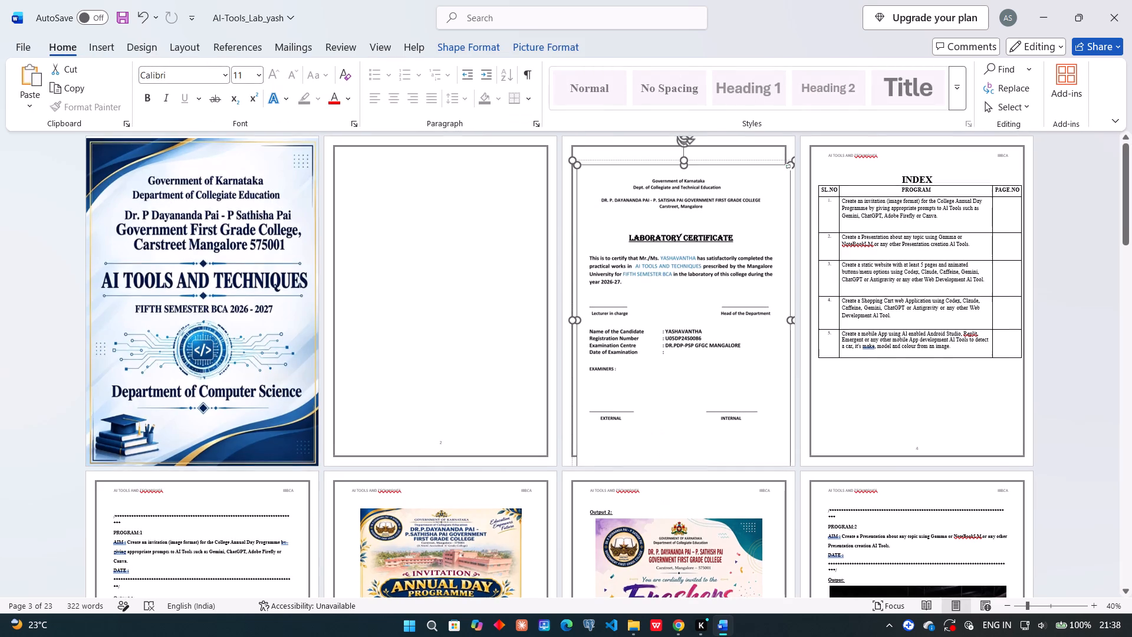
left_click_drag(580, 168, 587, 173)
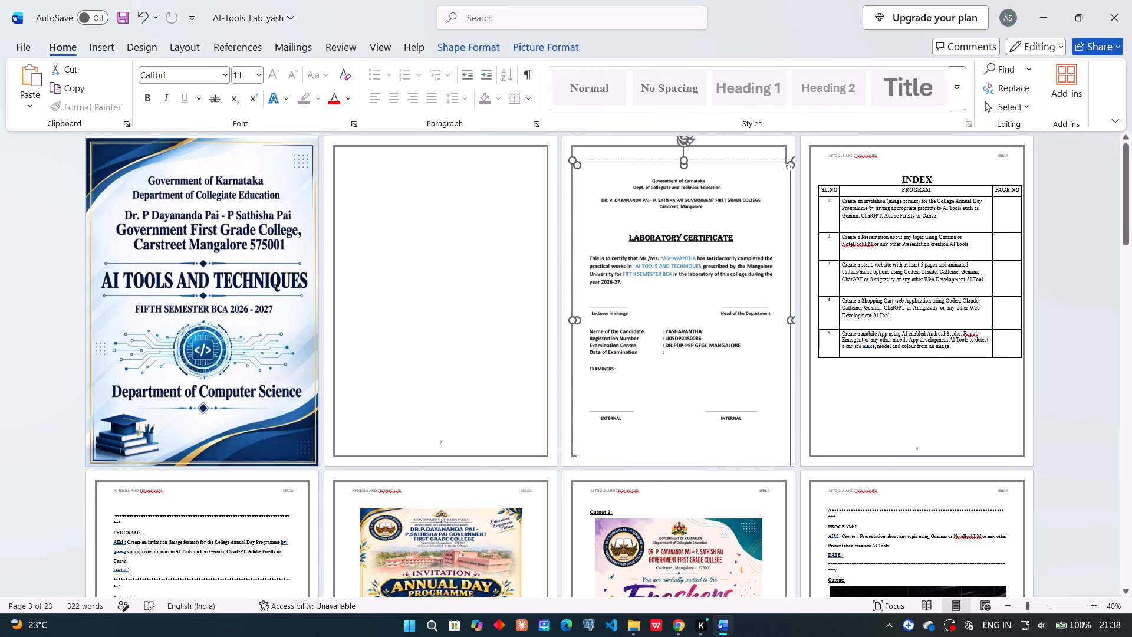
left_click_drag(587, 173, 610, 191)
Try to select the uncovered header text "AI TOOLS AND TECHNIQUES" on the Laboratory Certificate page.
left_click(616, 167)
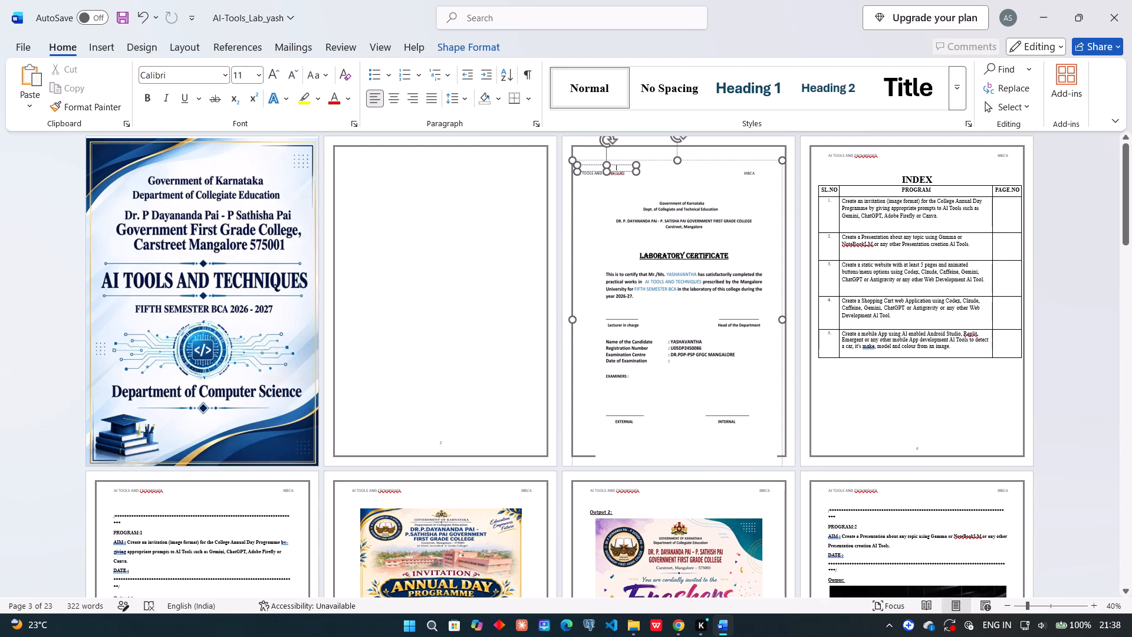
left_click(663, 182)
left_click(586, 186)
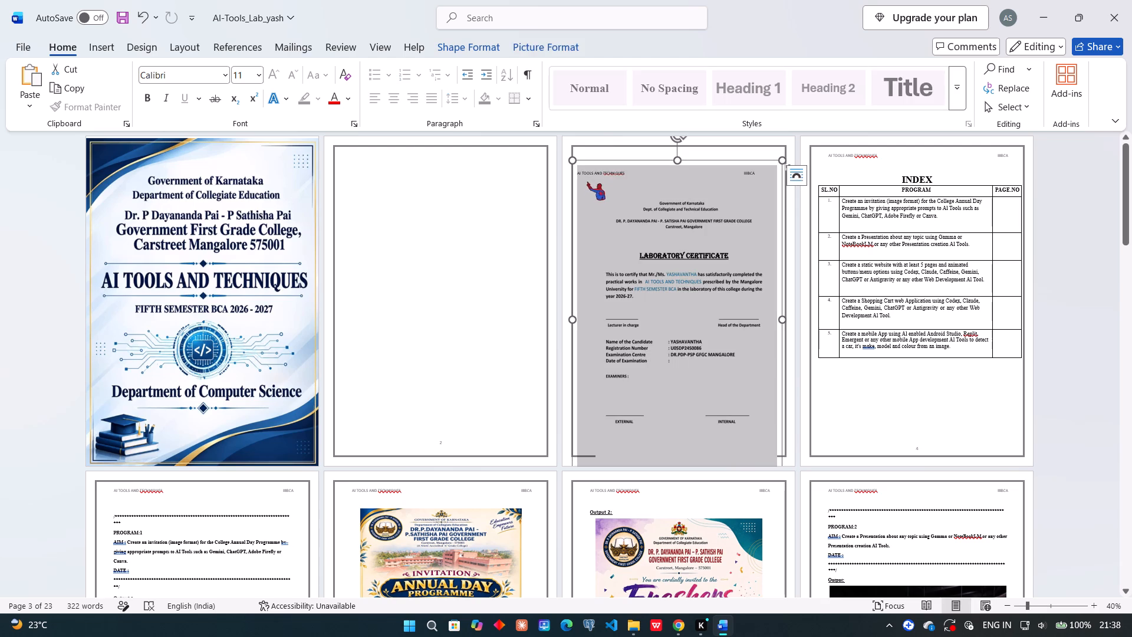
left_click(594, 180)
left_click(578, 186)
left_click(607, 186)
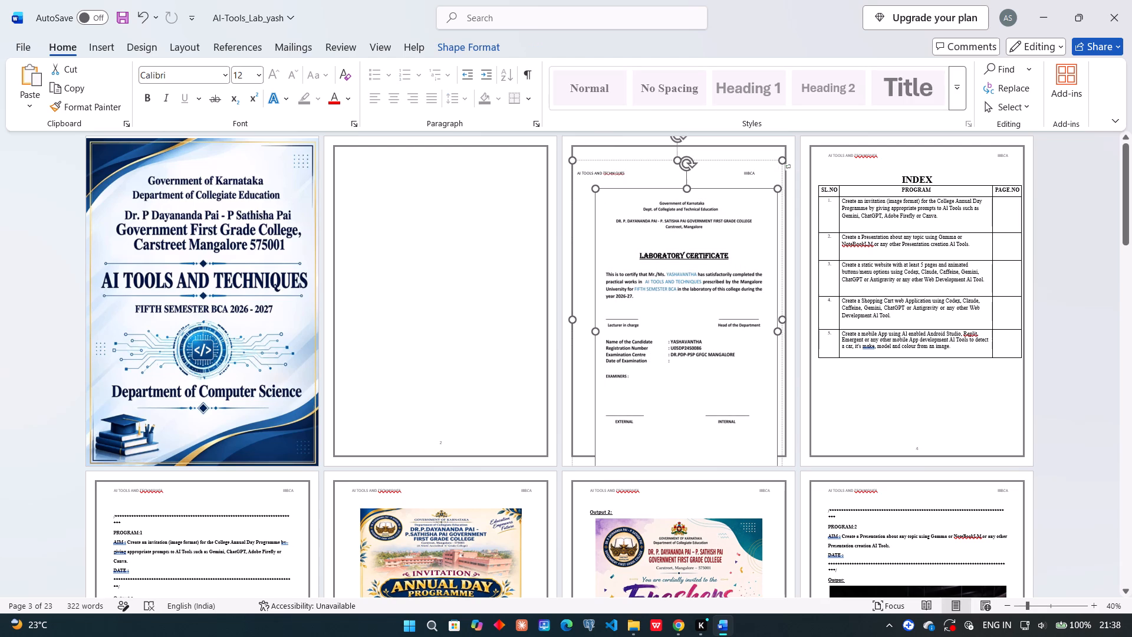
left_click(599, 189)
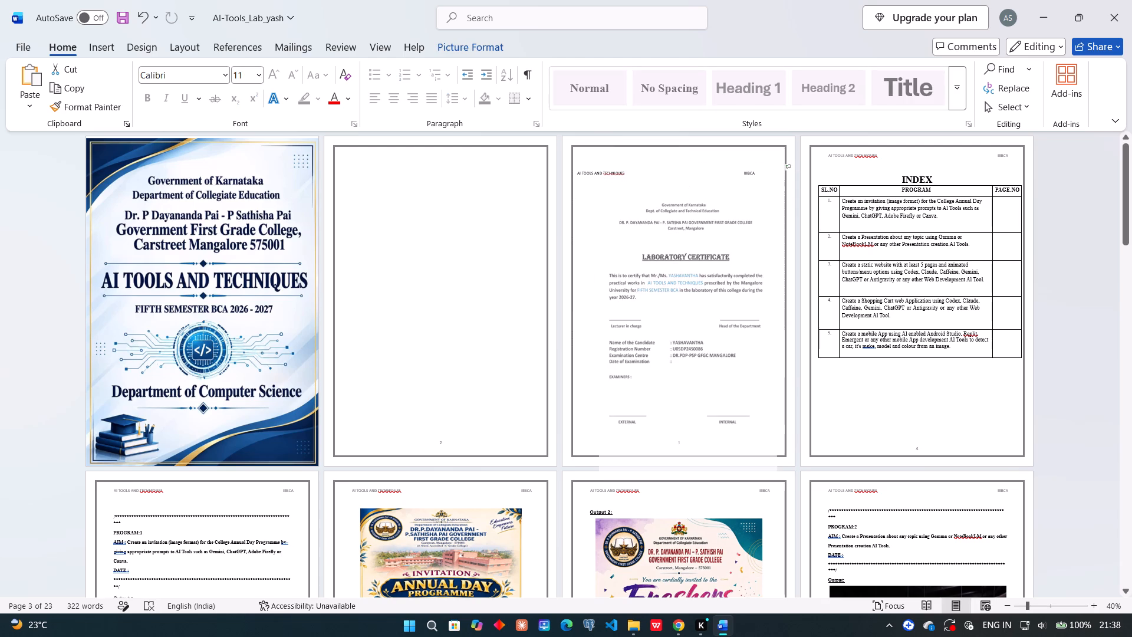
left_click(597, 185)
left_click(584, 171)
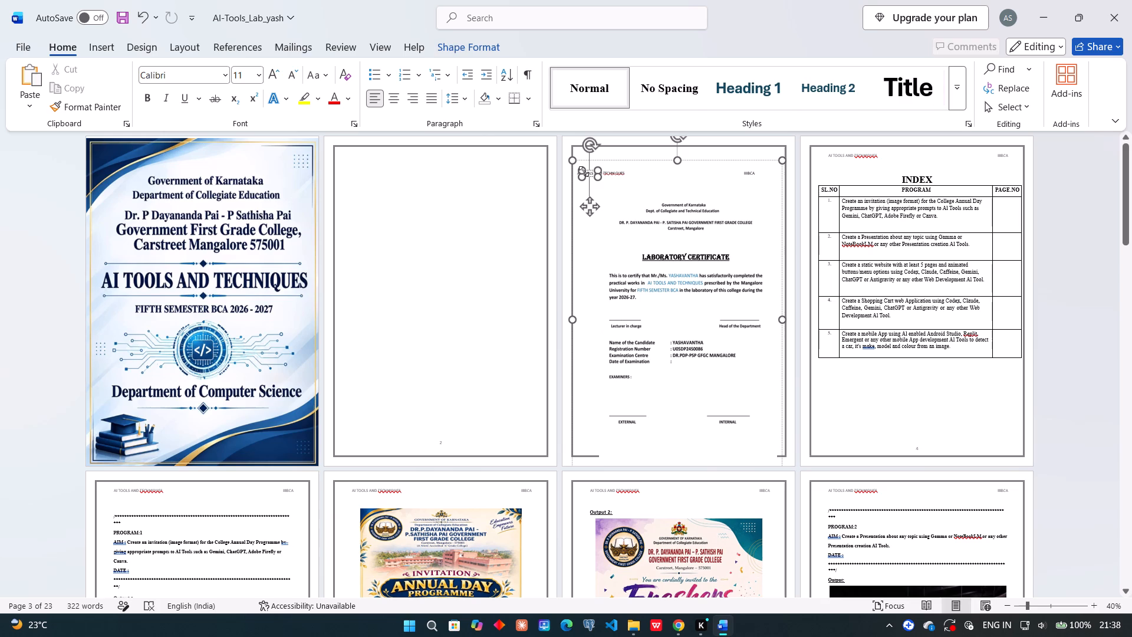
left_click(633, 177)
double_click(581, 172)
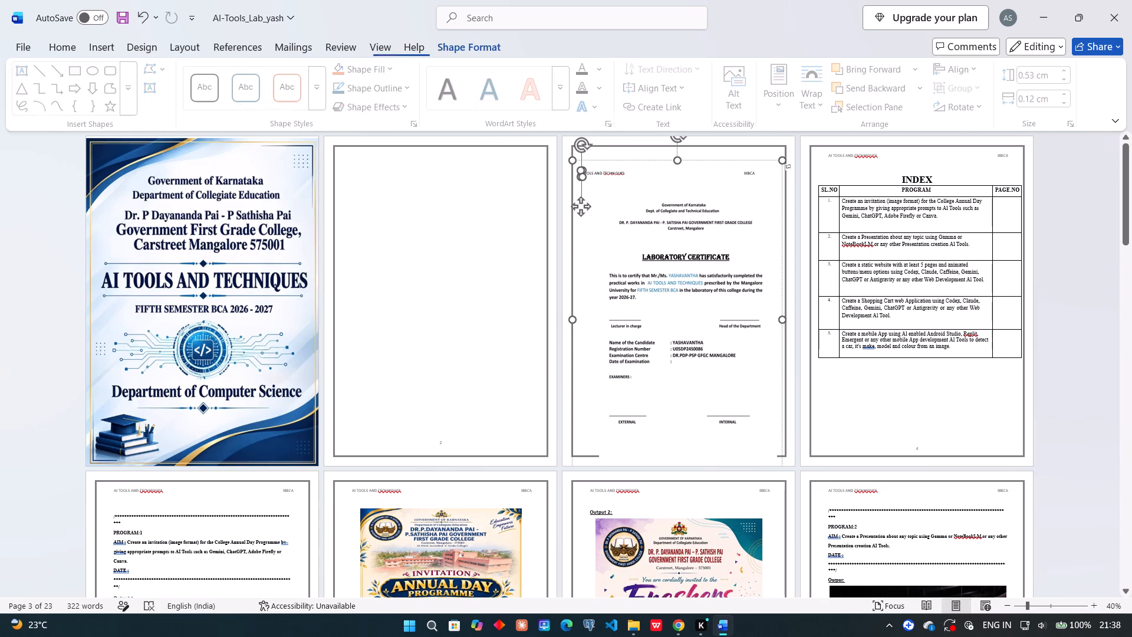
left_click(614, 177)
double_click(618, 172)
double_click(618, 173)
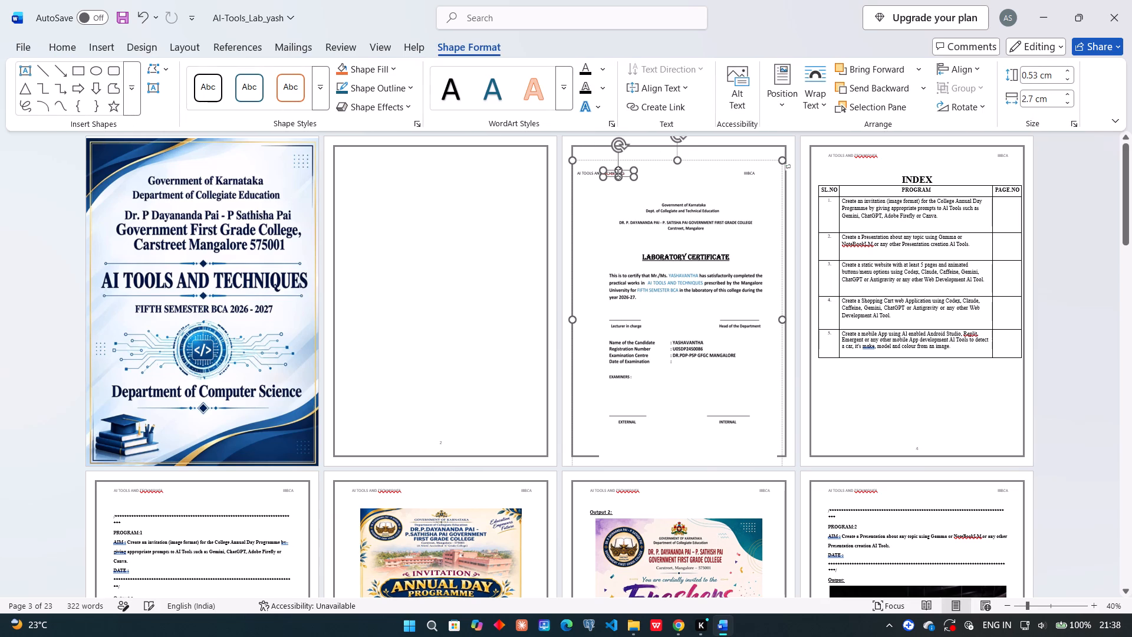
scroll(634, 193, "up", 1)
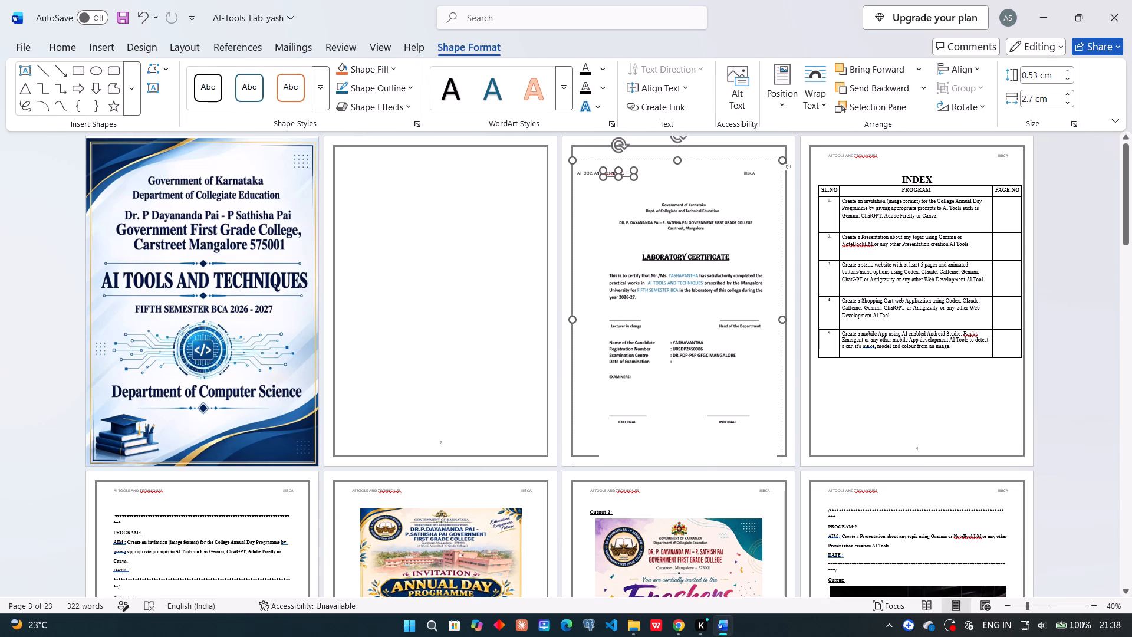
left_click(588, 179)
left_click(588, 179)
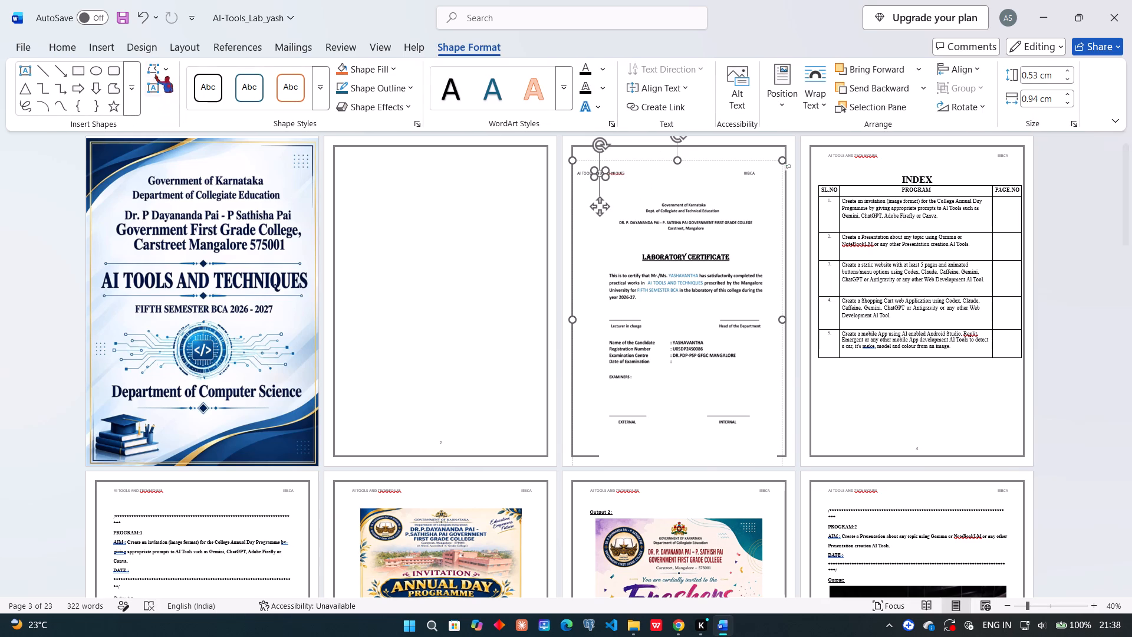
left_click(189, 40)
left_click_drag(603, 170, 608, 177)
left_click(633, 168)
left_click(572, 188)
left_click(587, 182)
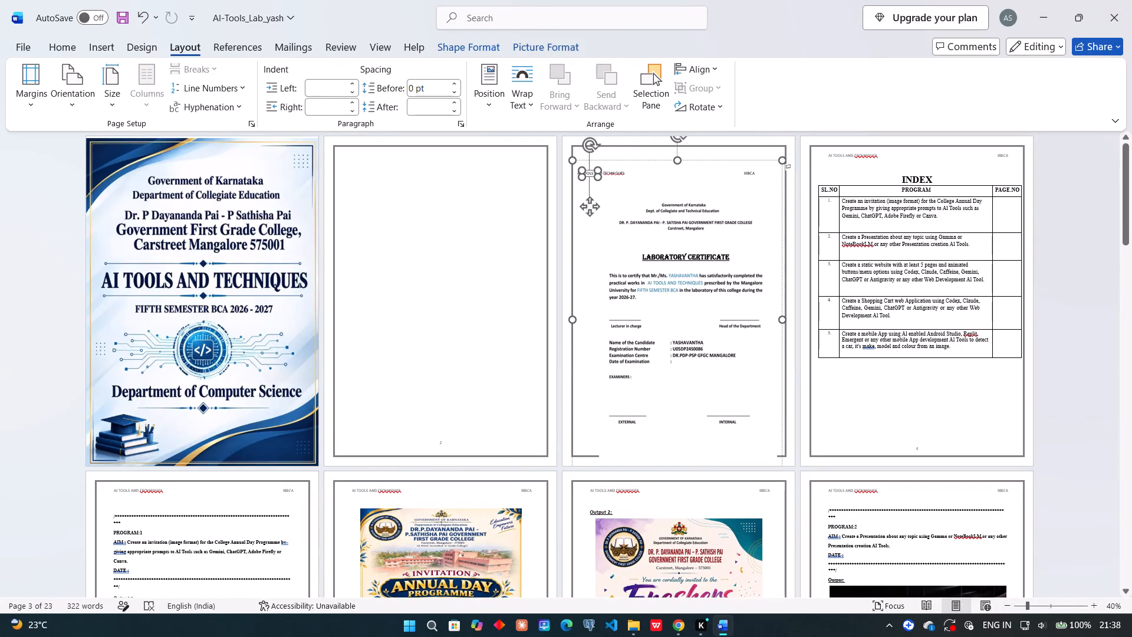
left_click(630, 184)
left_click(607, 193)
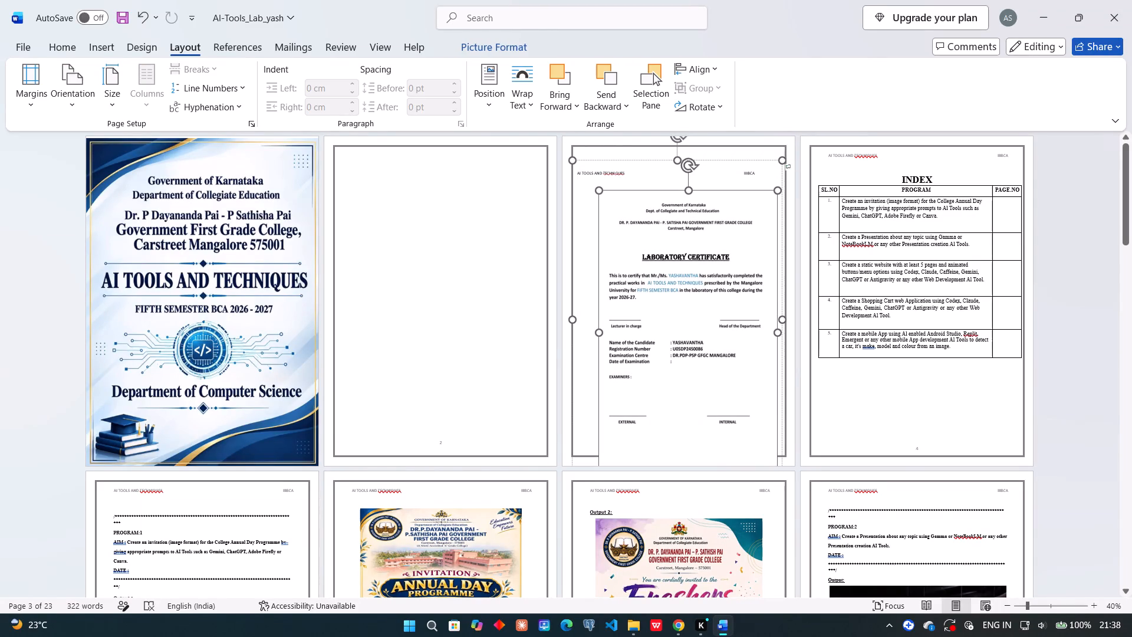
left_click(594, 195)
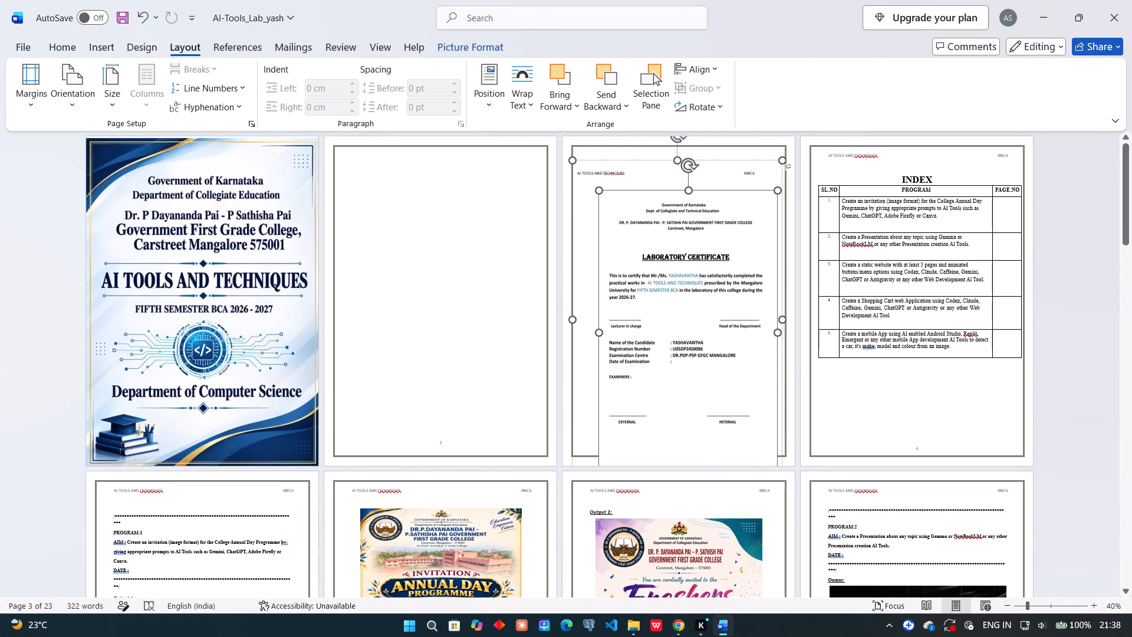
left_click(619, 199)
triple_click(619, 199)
Move the Laboratory Certificate image back up over the header text at the top of page 3.
left_click_drag(597, 191, 577, 153)
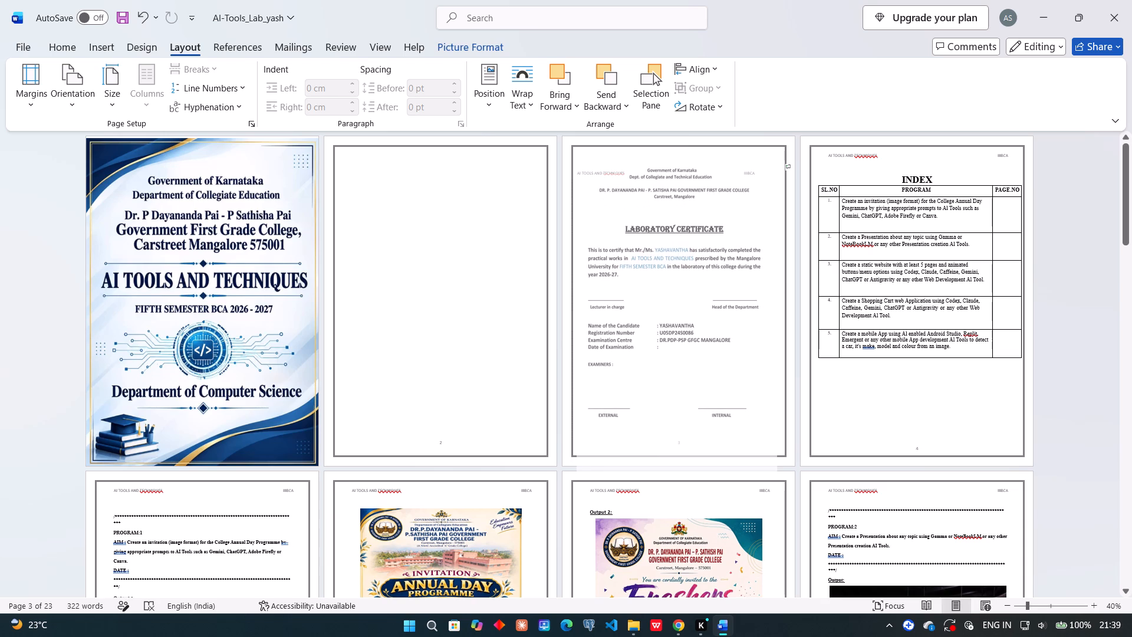
left_click_drag(577, 153, 576, 149)
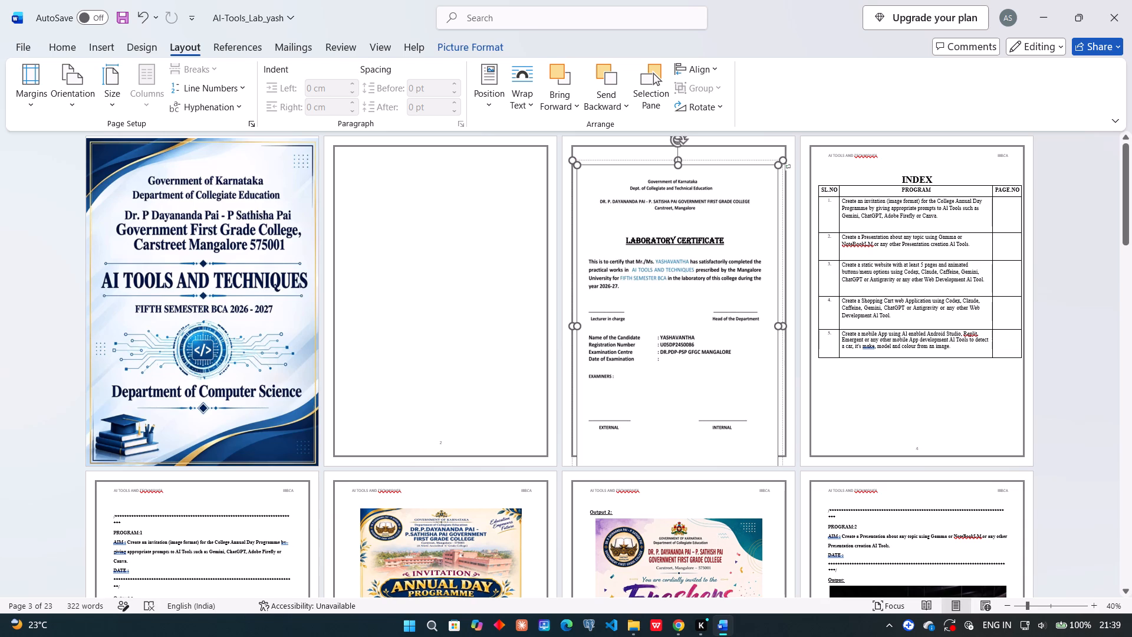
left_click(621, 159)
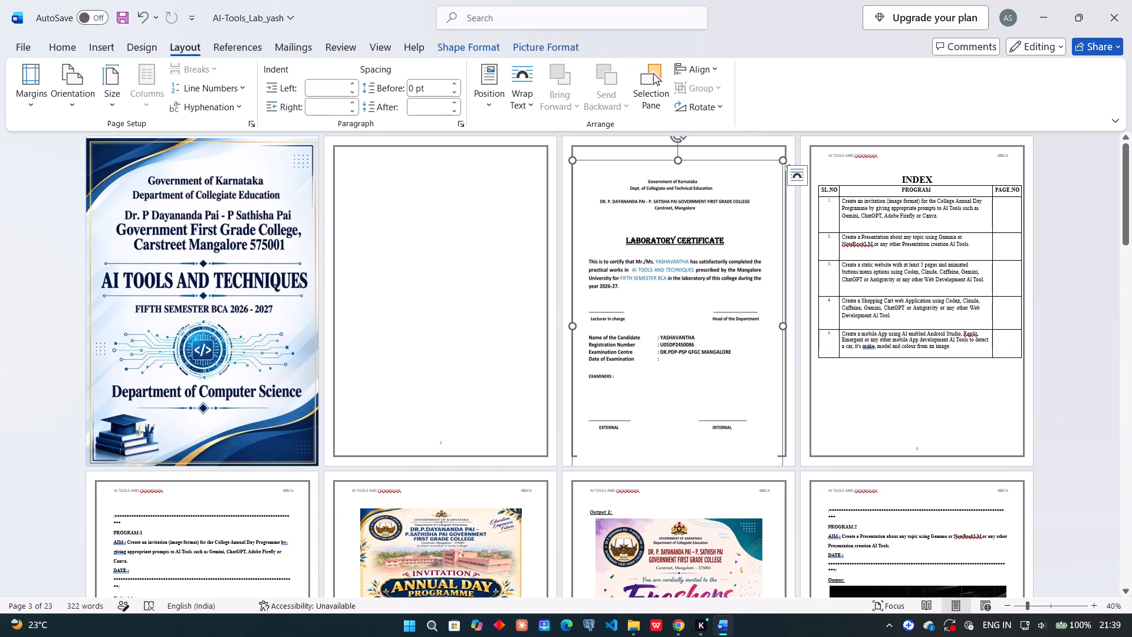
left_click(615, 177)
left_click(452, 199)
left_click(667, 201)
Insert a Next Page section break on the blank page 2.
left_click(100, 40)
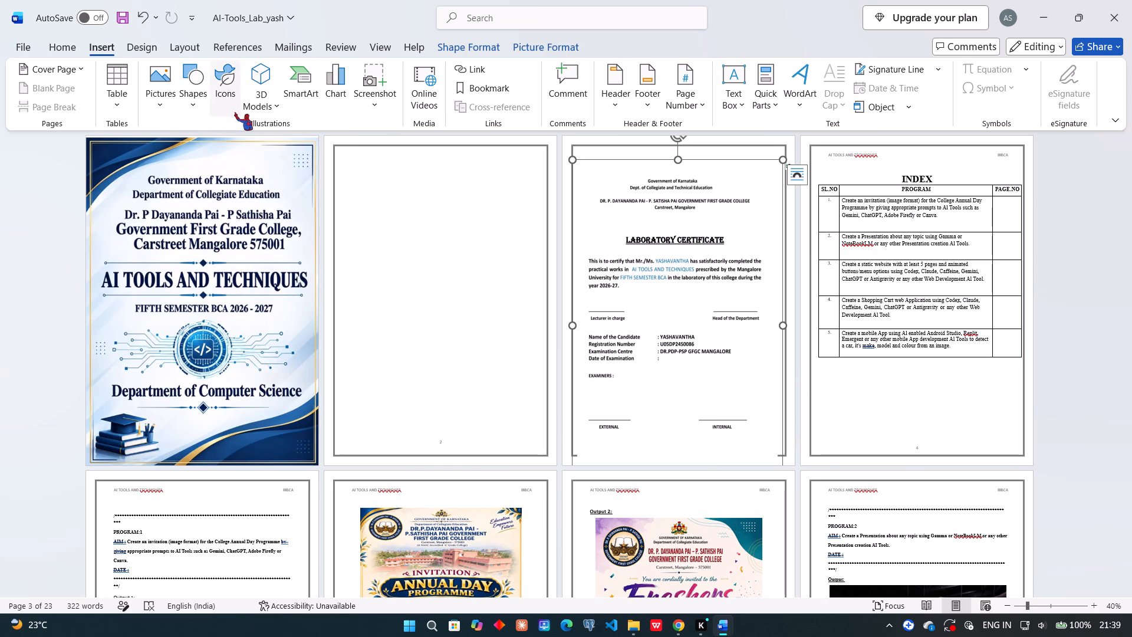
left_click(136, 50)
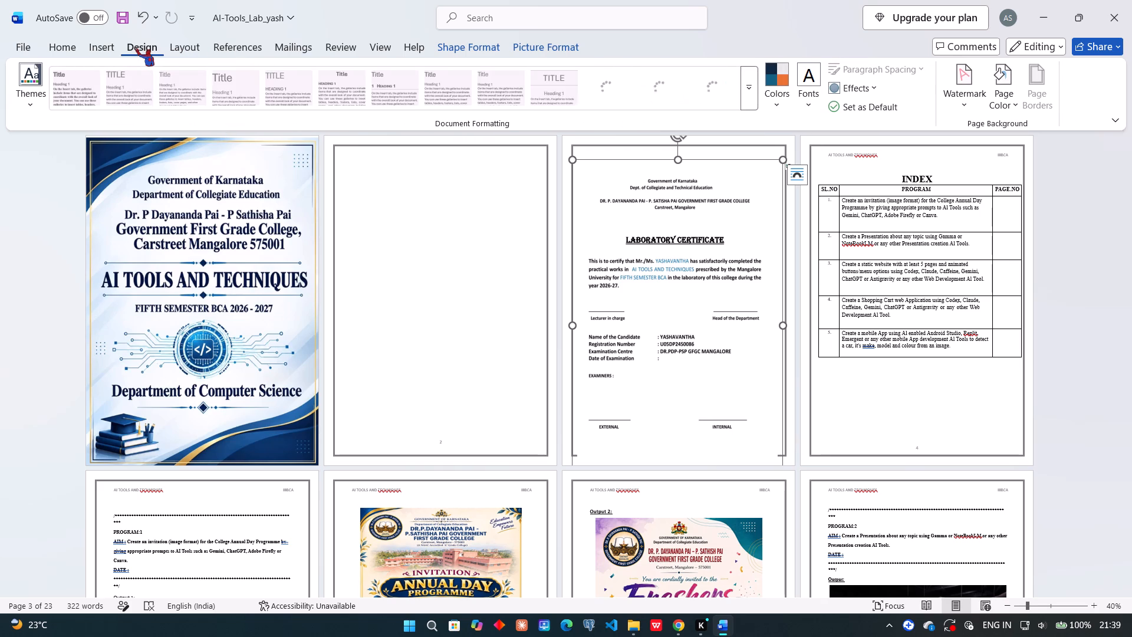
left_click(68, 53)
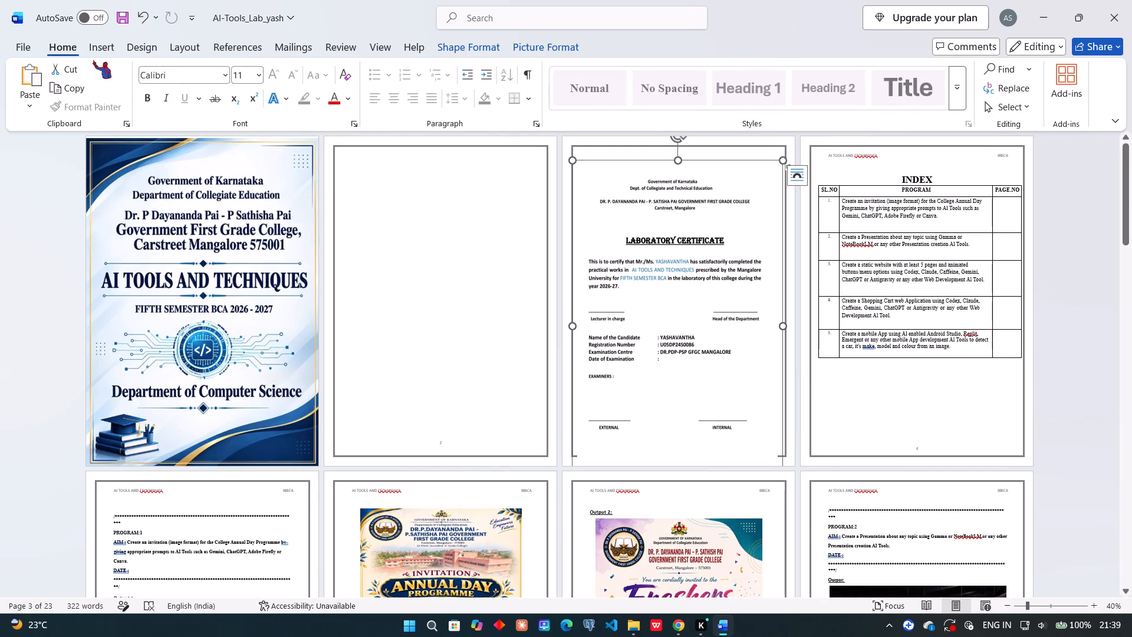
left_click(189, 51)
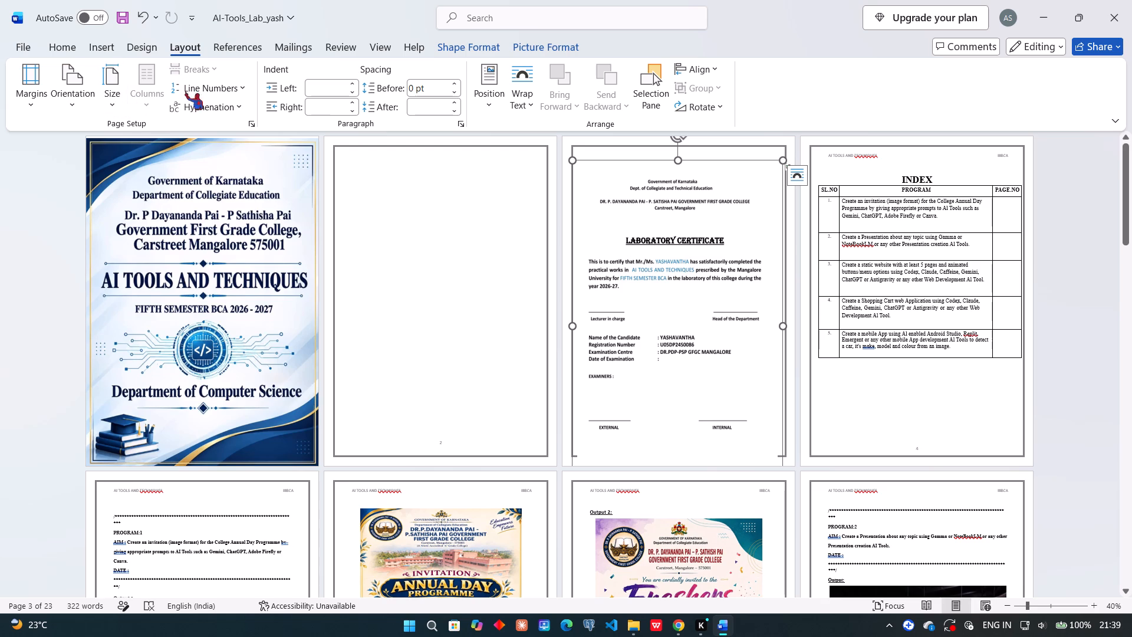
left_click(474, 199)
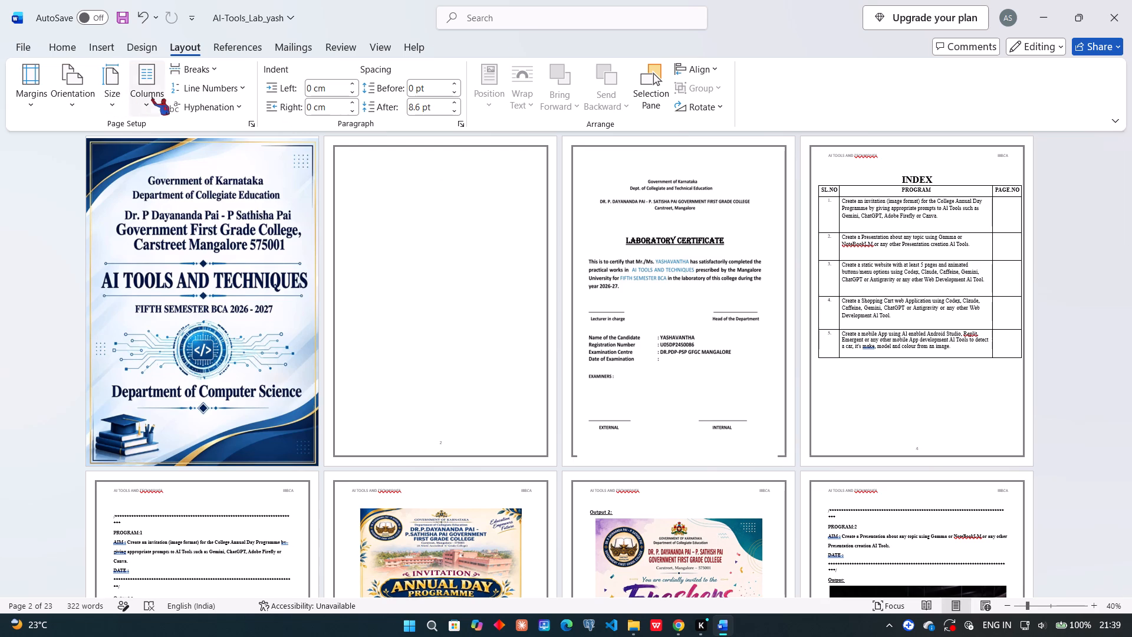
left_click(205, 74)
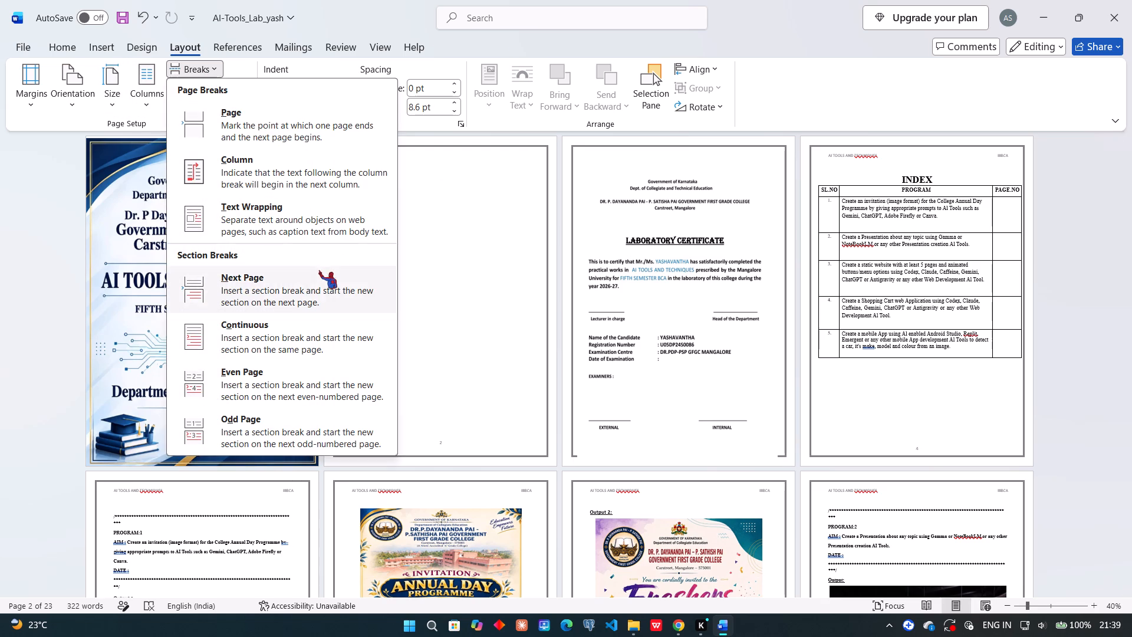
left_click(313, 285)
Insert a Continuous section break on the new blank page 3.
left_click(663, 253)
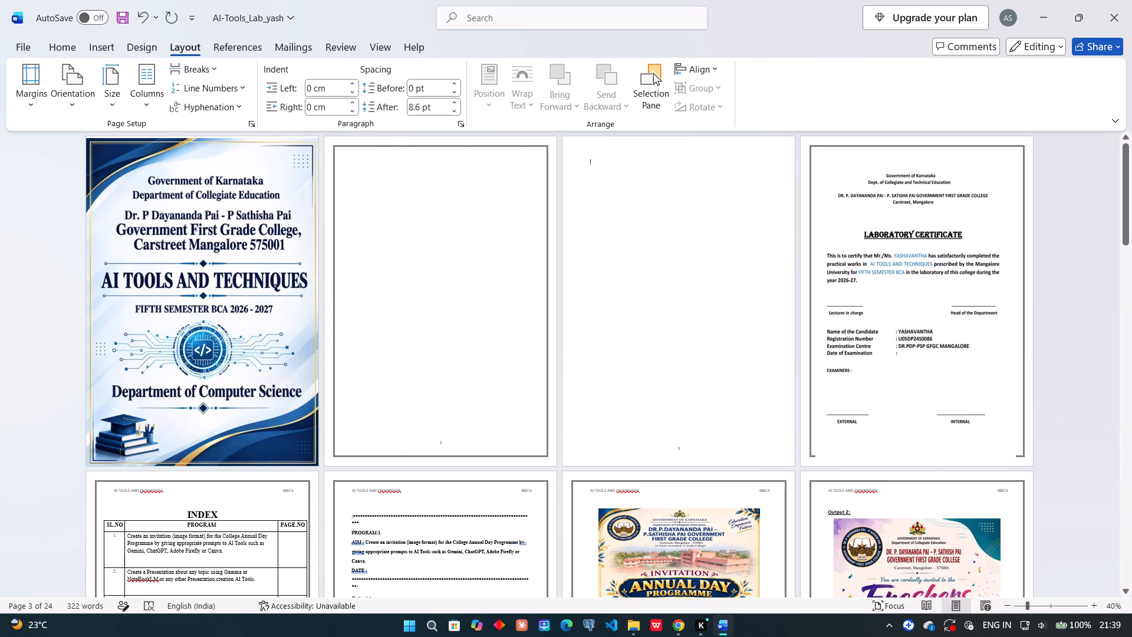
left_click(663, 253)
left_click(182, 73)
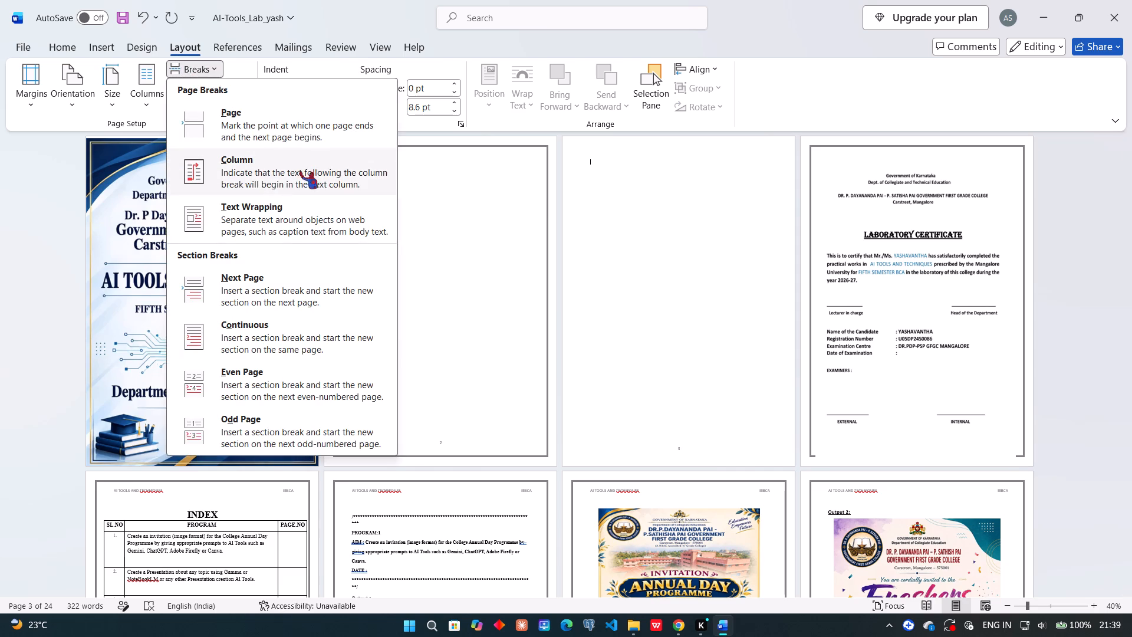
left_click(268, 327)
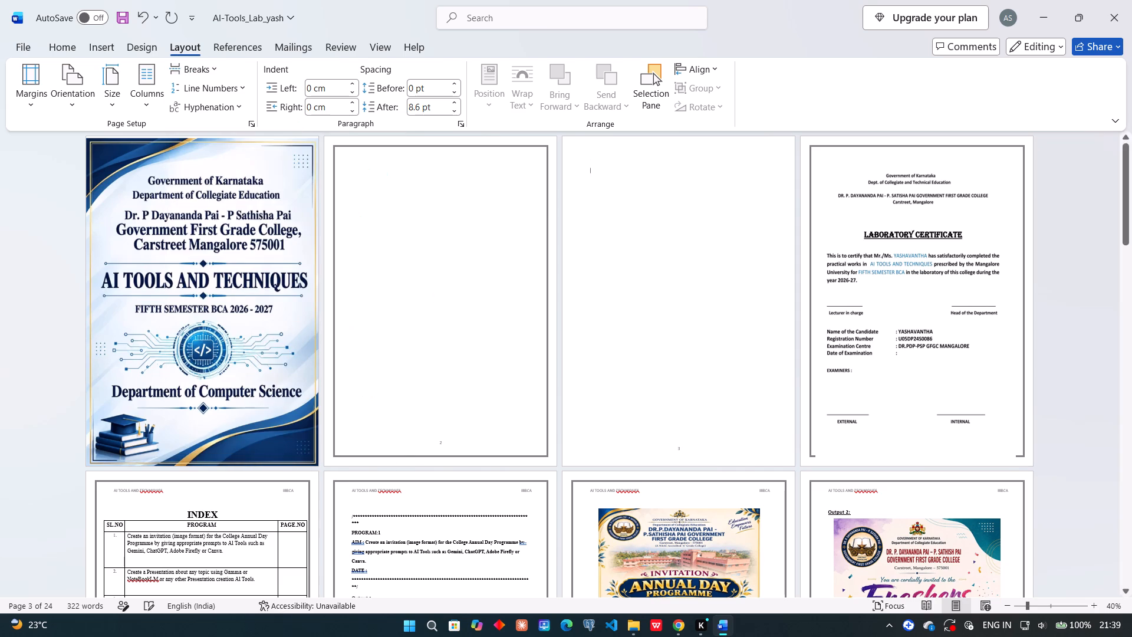
Show the formatting marks to check the section breaks on pages 2 and 3, and hide them again.
left_click(62, 50)
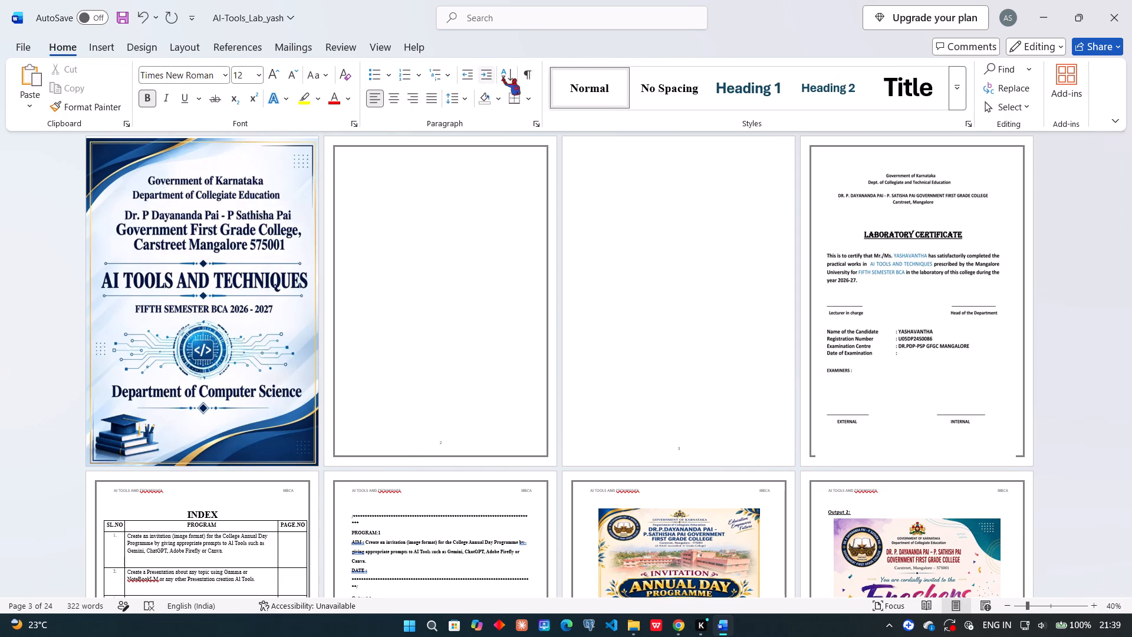
left_click(519, 75)
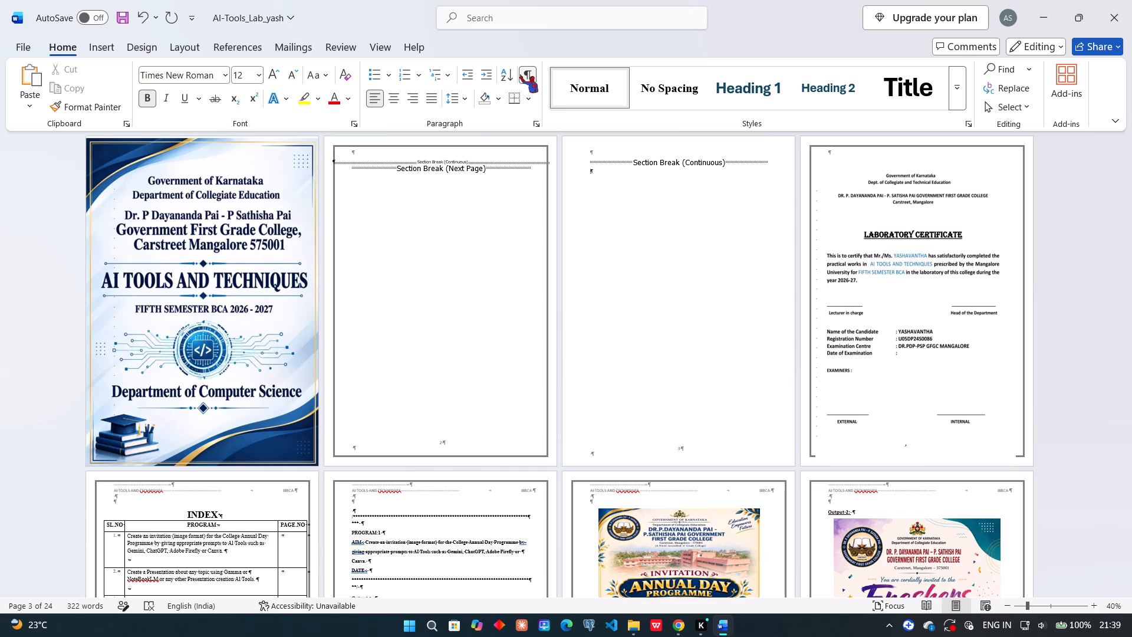
left_click(520, 75)
left_click(629, 241)
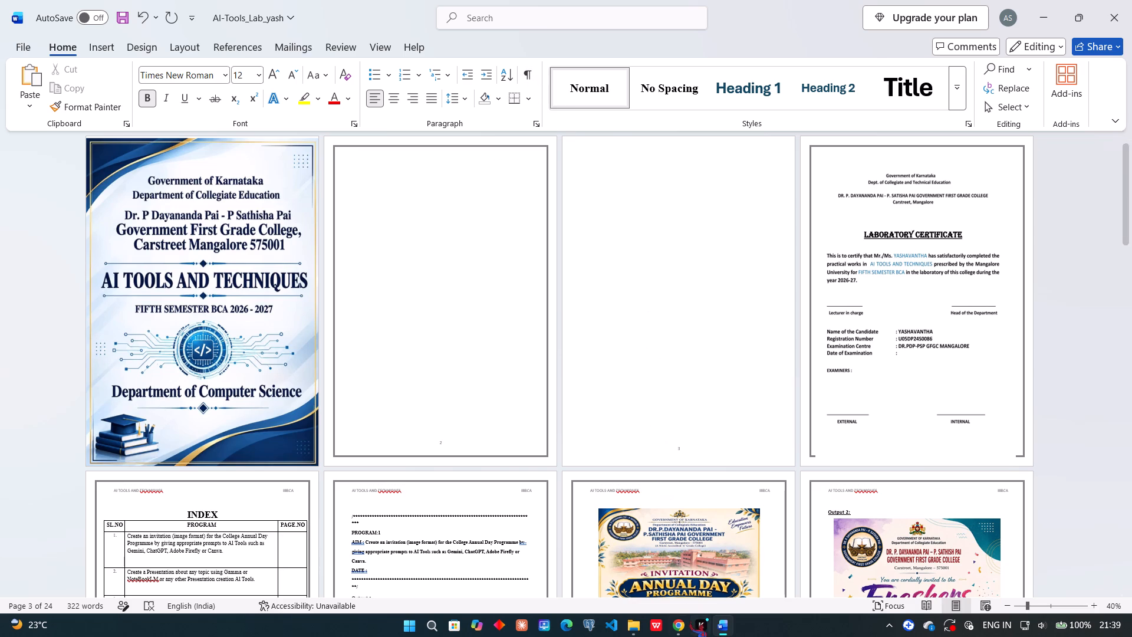
Switch to the YouTube tutorial, play a bit of the header and footer part, pause it and return to Word.
left_click(680, 626)
left_click(405, 362)
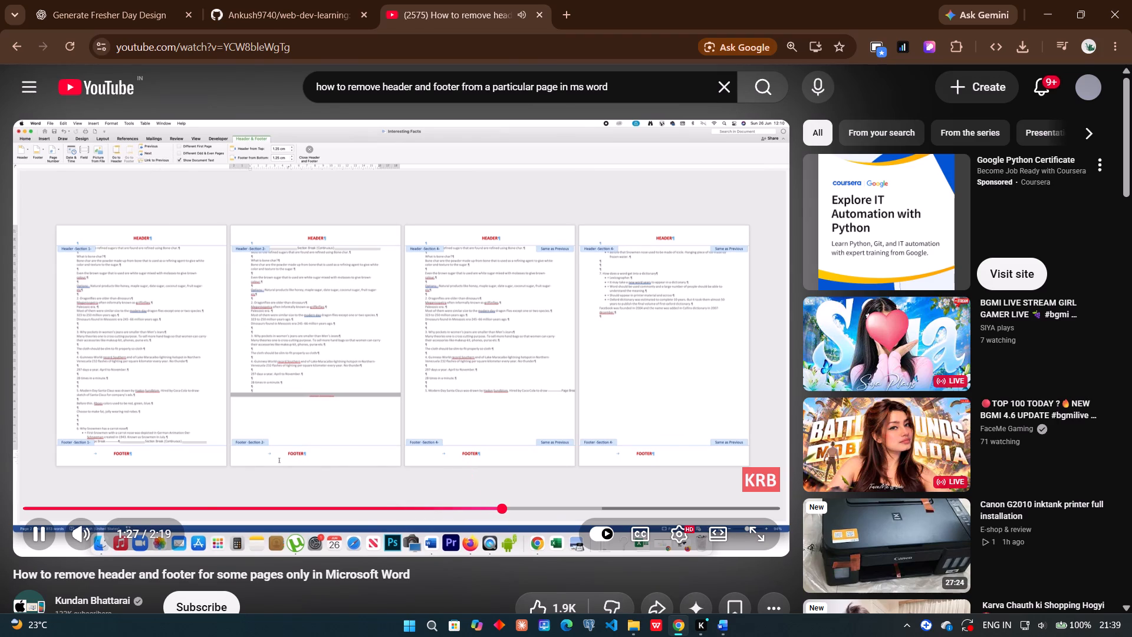
left_click(423, 377)
left_click(722, 627)
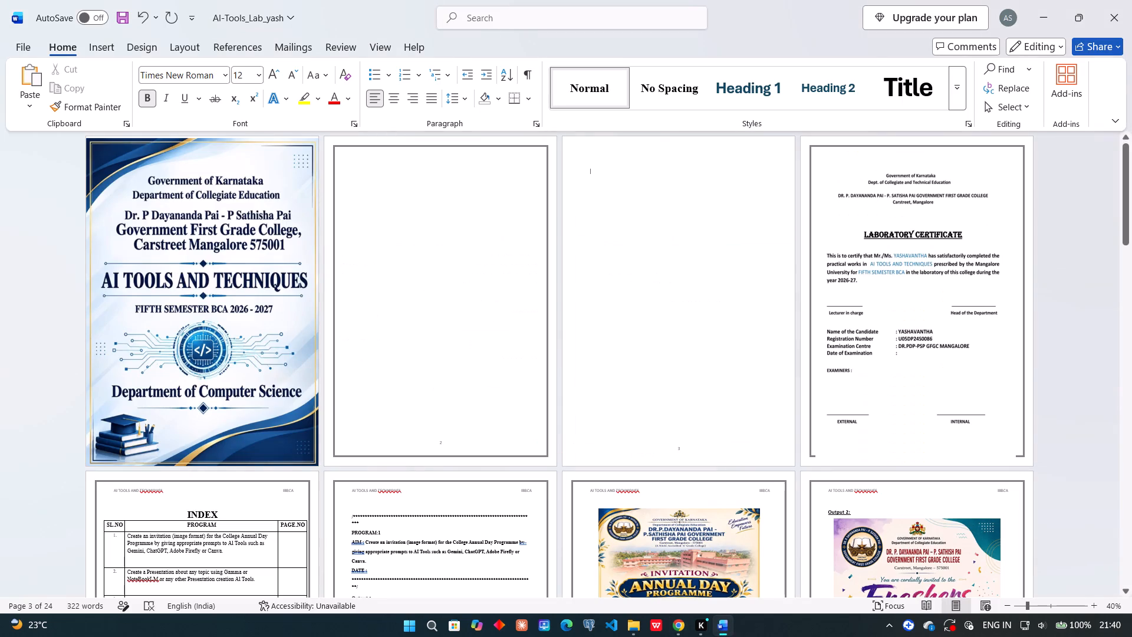
Open the headers for editing and unlink the page 3 header (Section 3) from the previous section.
double_click(426, 173)
double_click(436, 154)
double_click(437, 152)
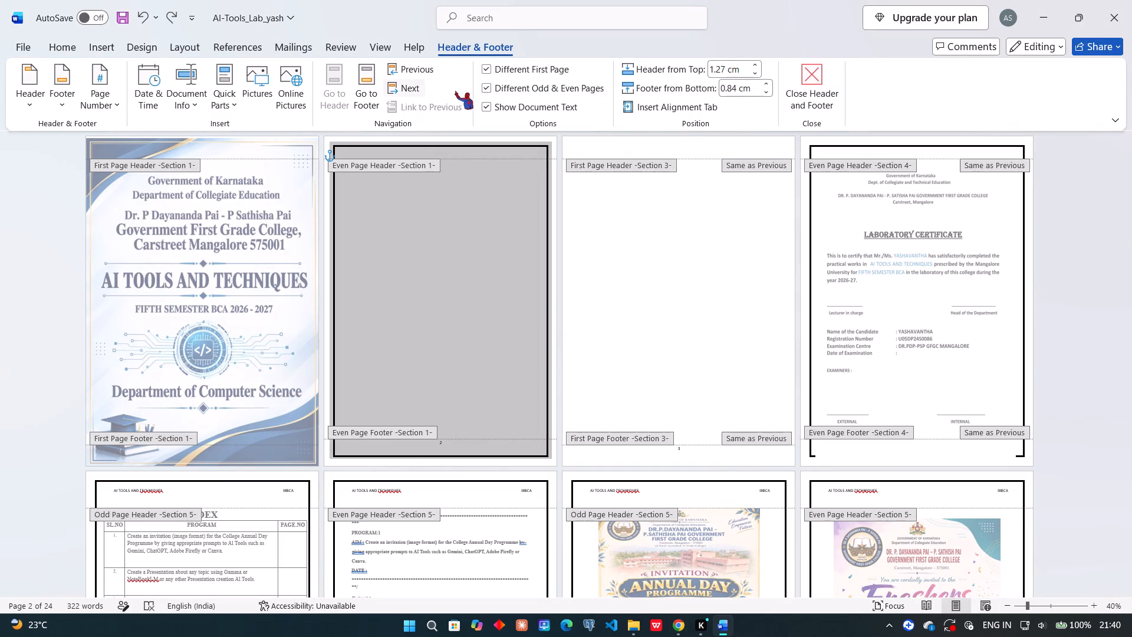
left_click(363, 75)
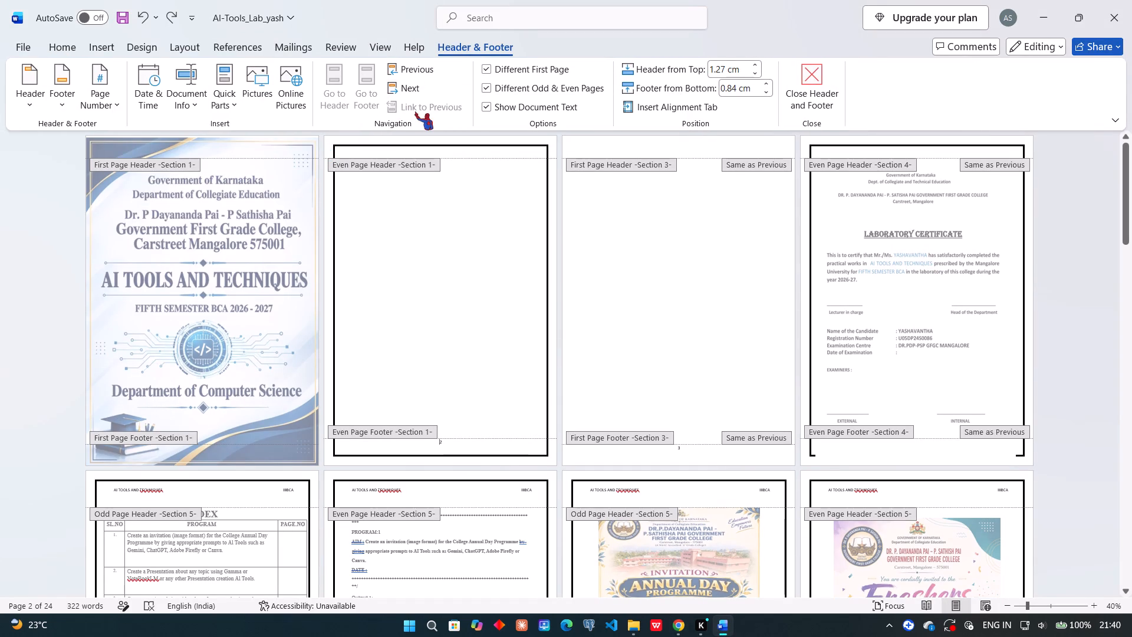
left_click(662, 155)
left_click(417, 112)
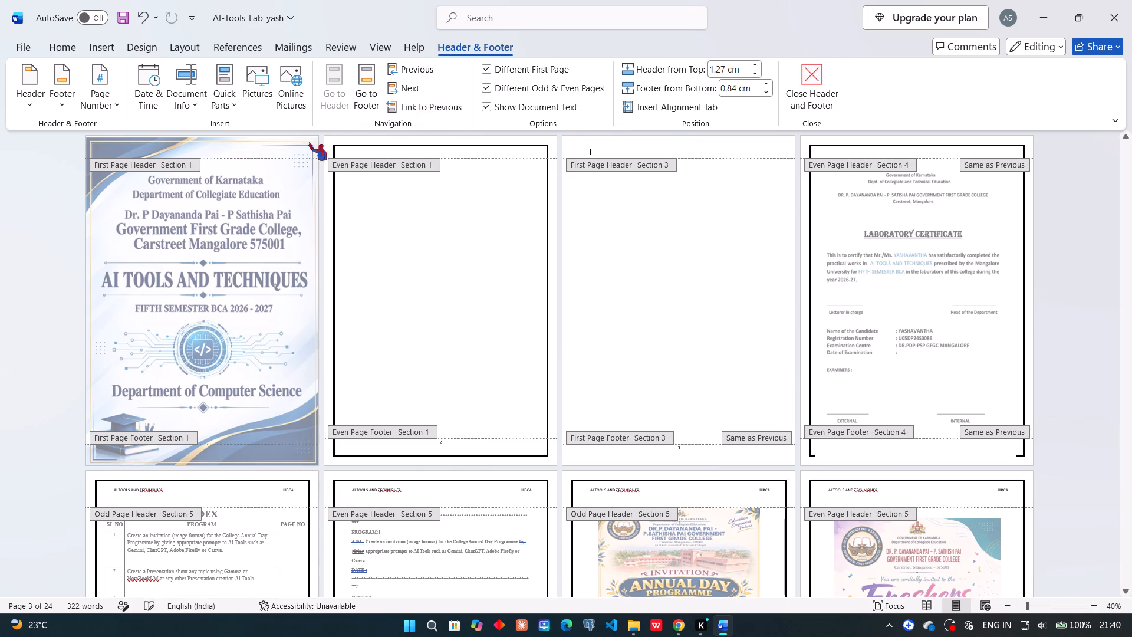
Unlink the page 3 footer (Section 3) from the previous section, and check the headers and footers on pages 1 to 3.
left_click(258, 153)
left_click(258, 153)
triple_click(258, 153)
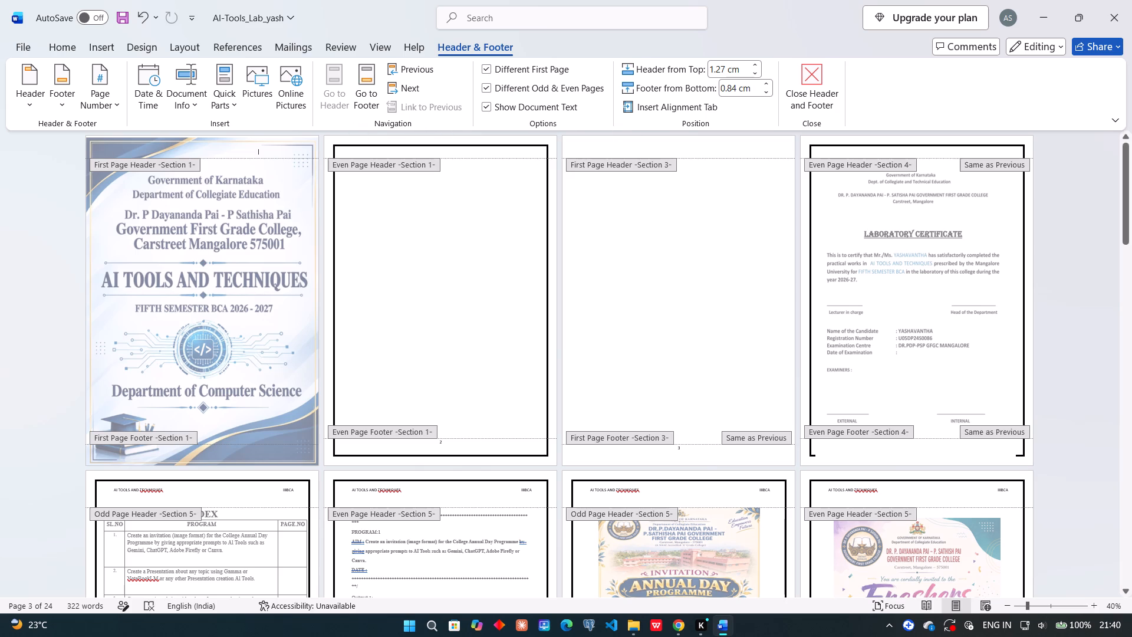
left_click(258, 153)
left_click(201, 153)
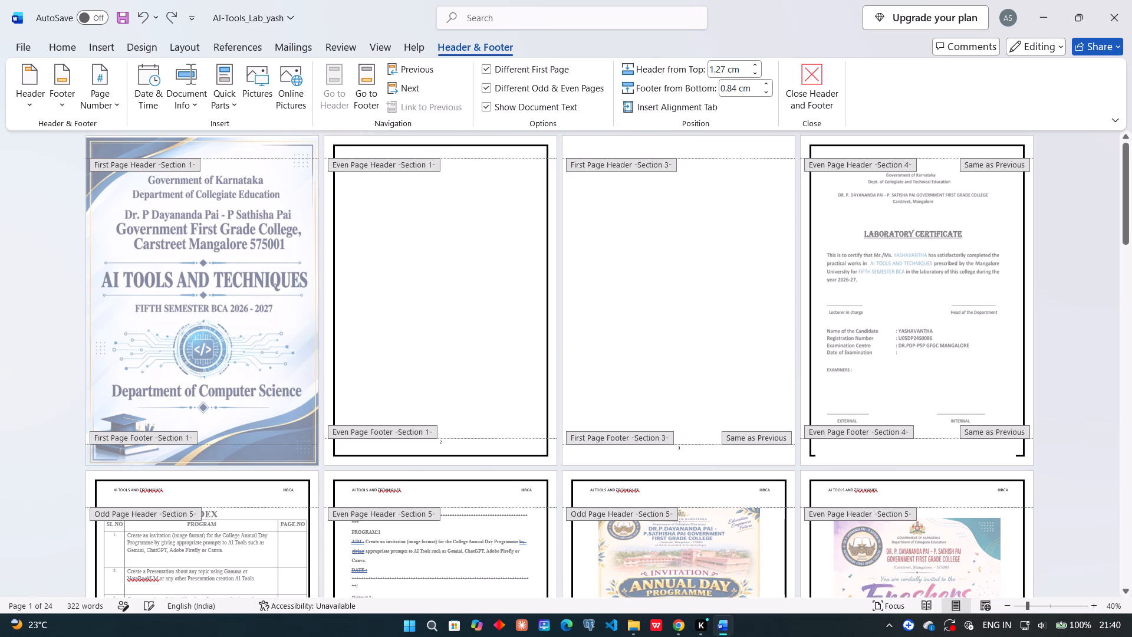
left_click(218, 471)
double_click(226, 448)
double_click(657, 455)
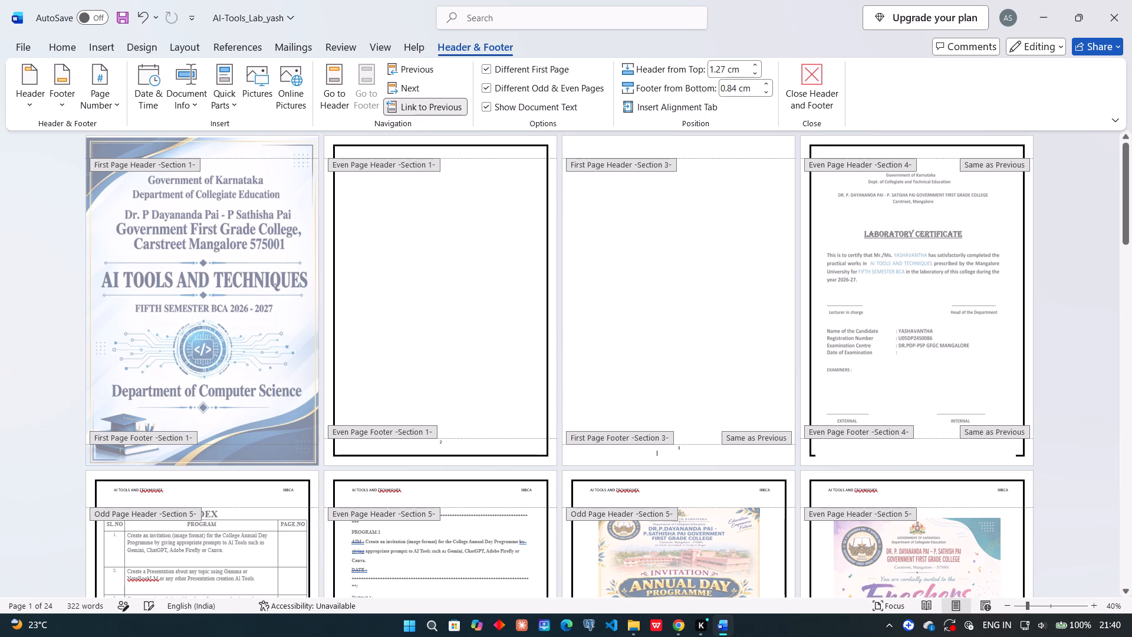
left_click(424, 102)
left_click(647, 143)
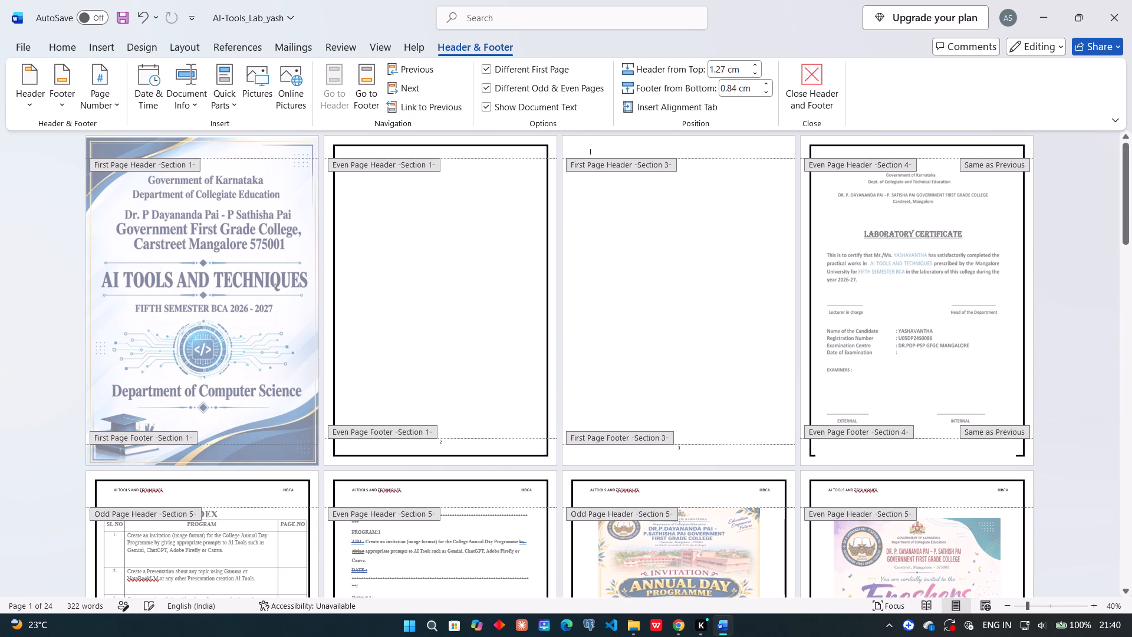
left_click(427, 153)
left_click(417, 448)
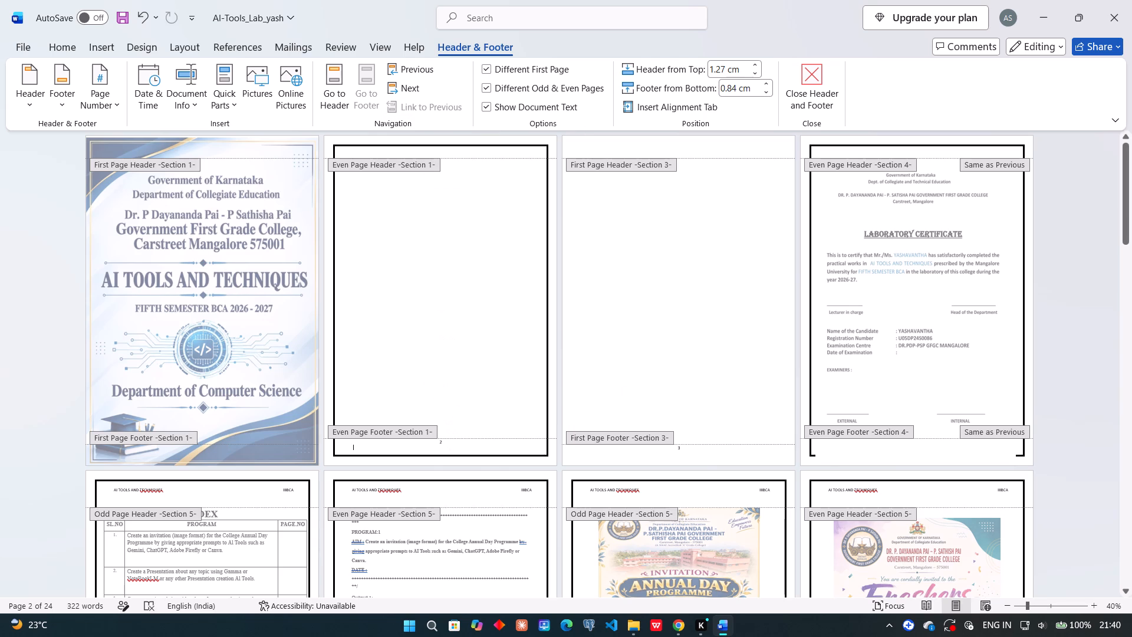
left_click(426, 153)
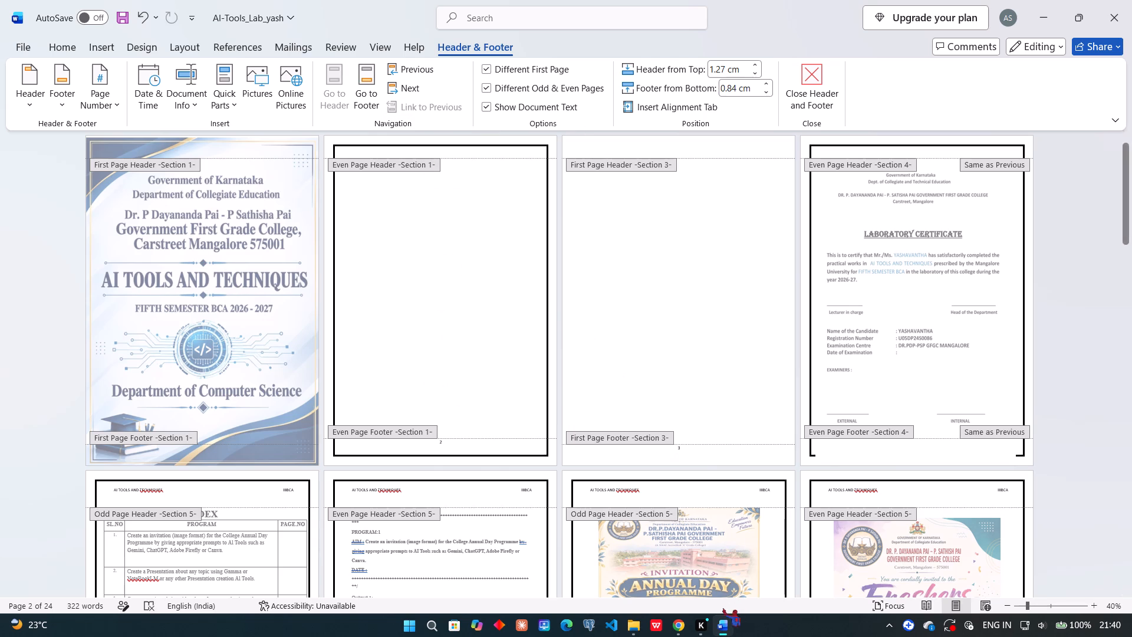
Switch to the YouTube tutorial and rewatch the parts on unlinking and deleting a section's header and footer.
left_click(672, 617)
left_click(504, 349)
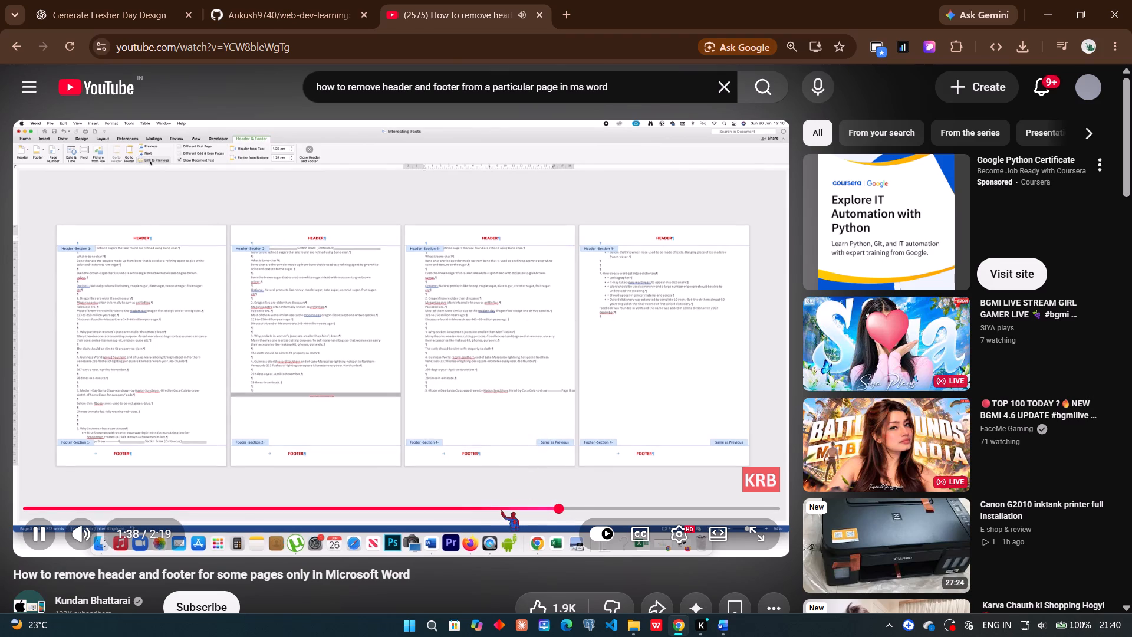
left_click(479, 507)
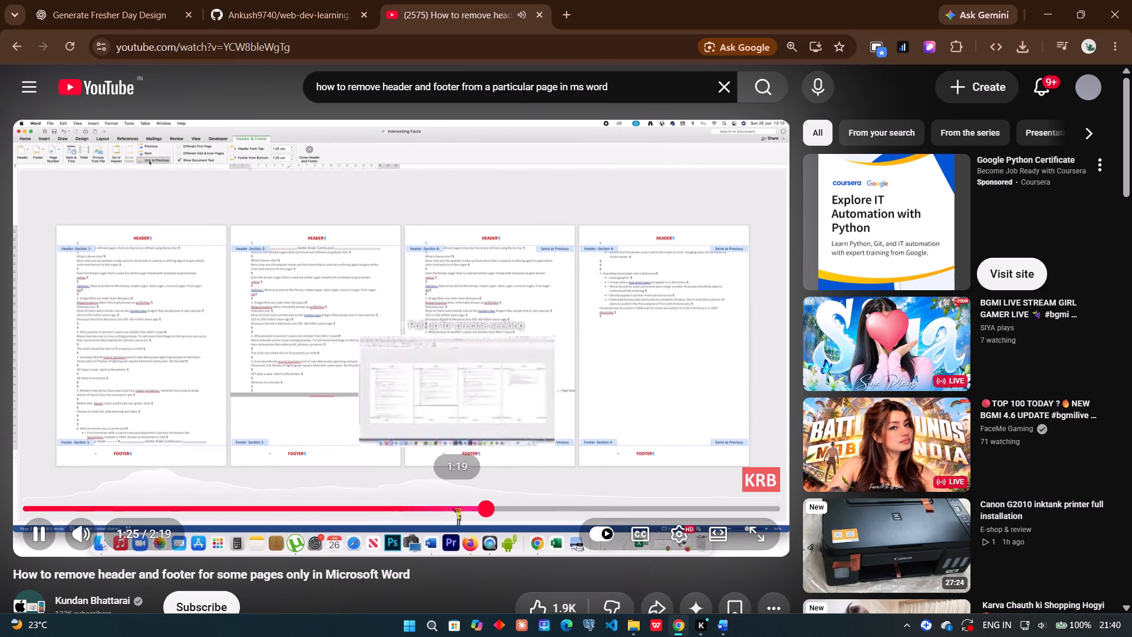
left_click(432, 505)
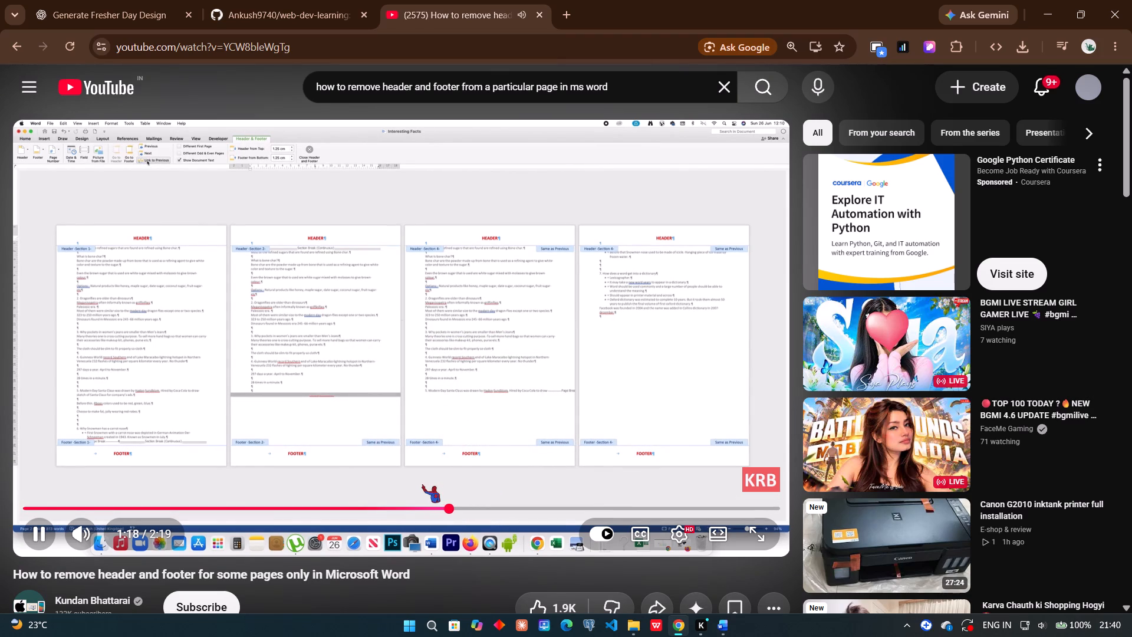
left_click(462, 508)
left_click(492, 511)
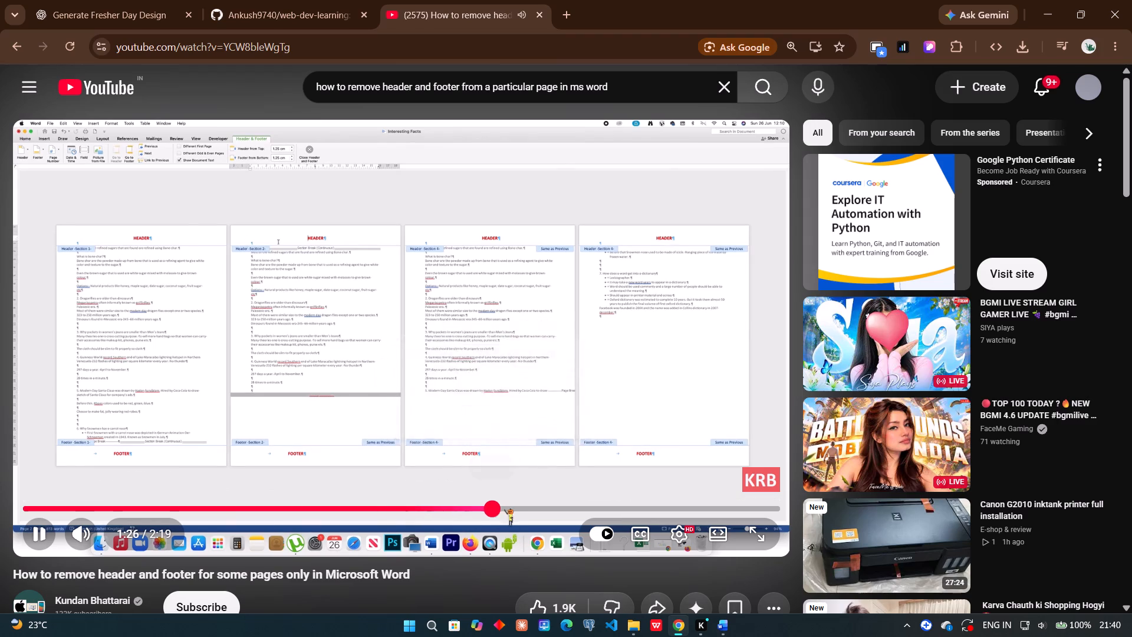
left_click(511, 508)
left_click(529, 508)
left_click(558, 505)
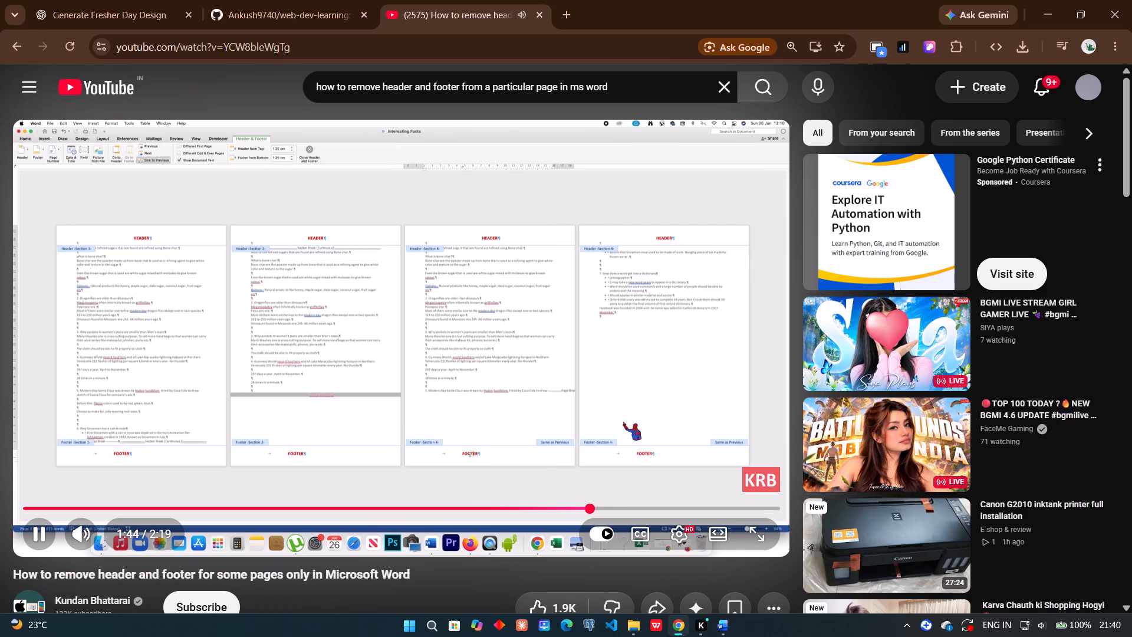
left_click(611, 501)
left_click(624, 501)
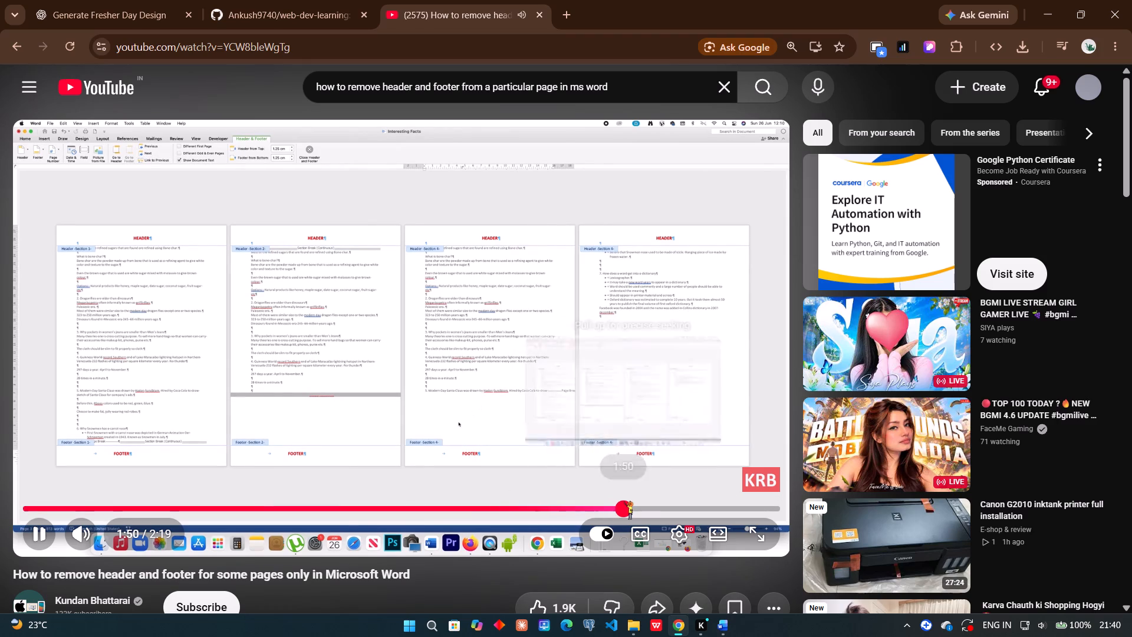
left_click(652, 504)
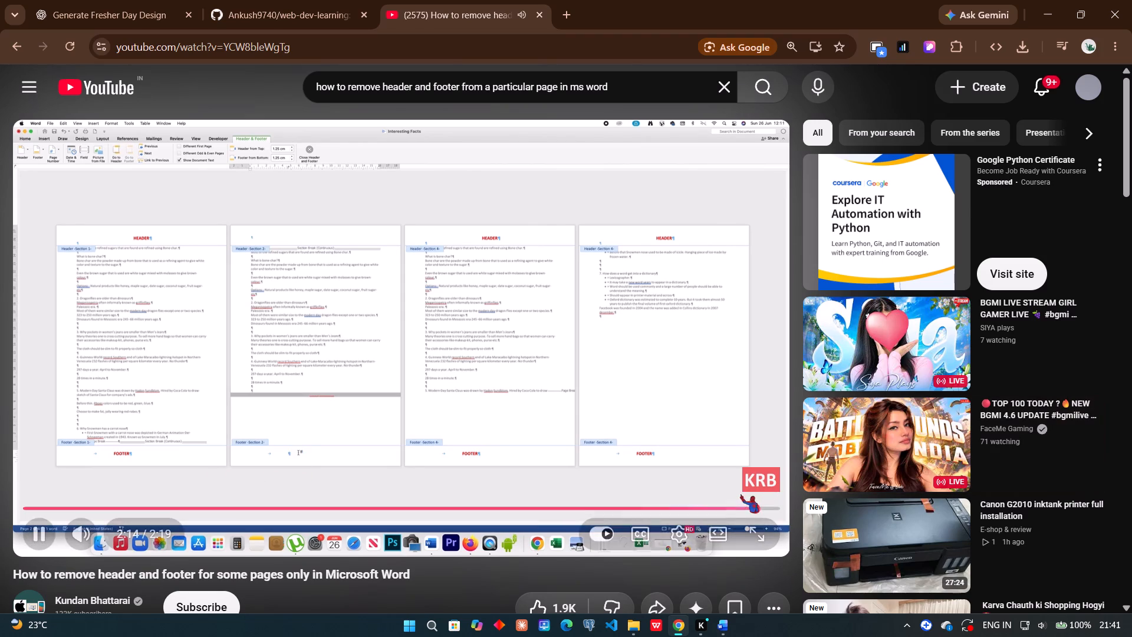
left_click(715, 500)
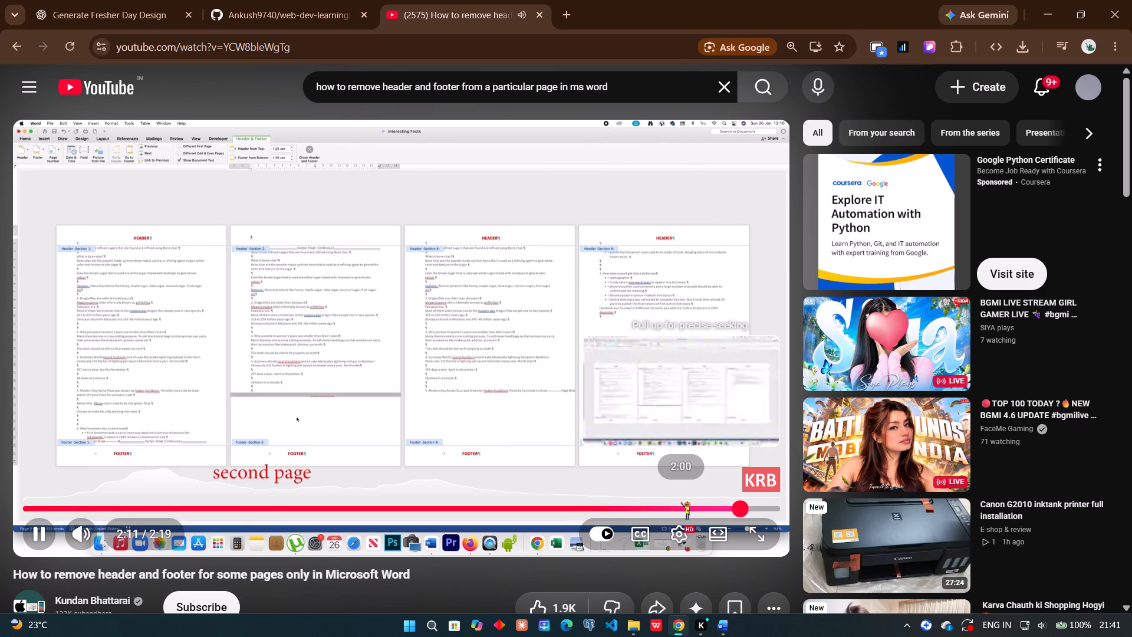
left_click(5, 40)
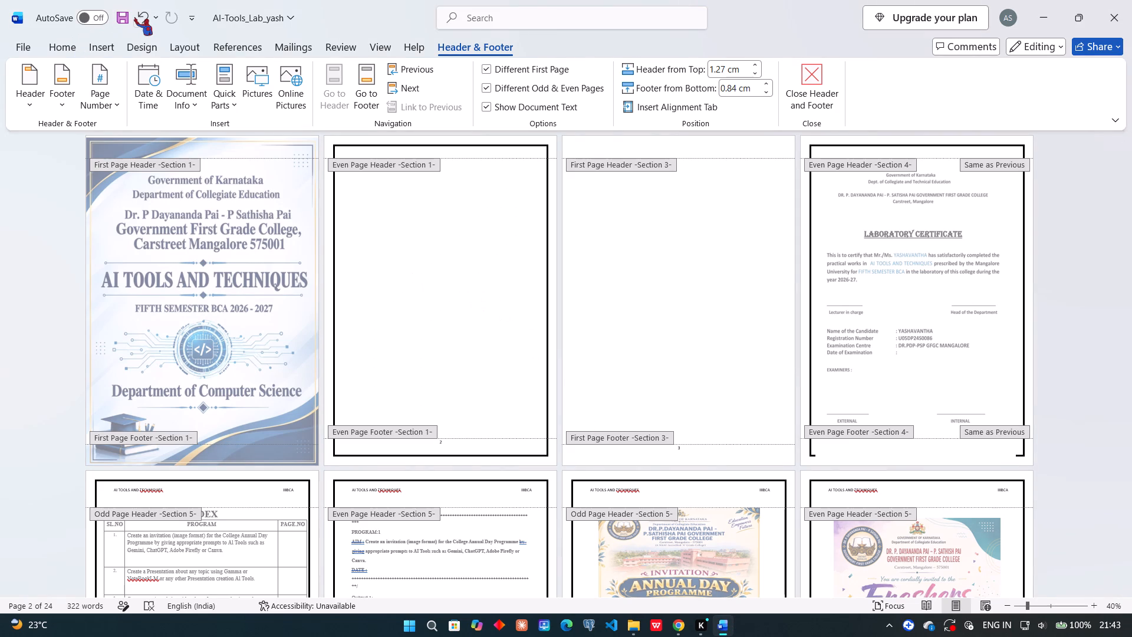
triple_click(134, 18)
triple_click(134, 18)
triple_click(134, 18)
double_click(139, 14)
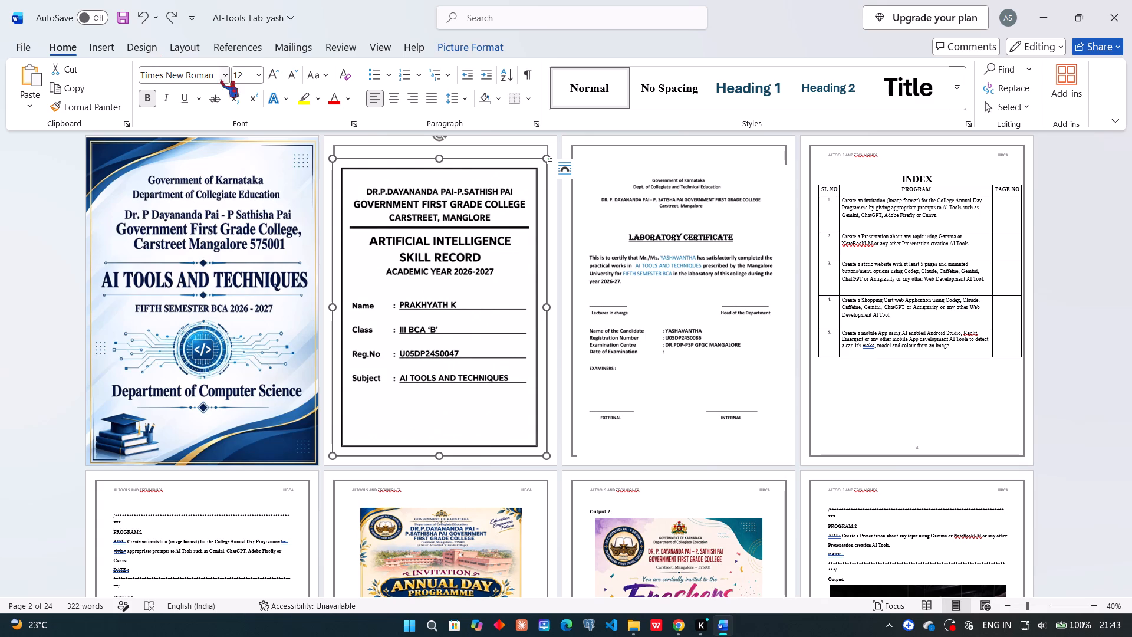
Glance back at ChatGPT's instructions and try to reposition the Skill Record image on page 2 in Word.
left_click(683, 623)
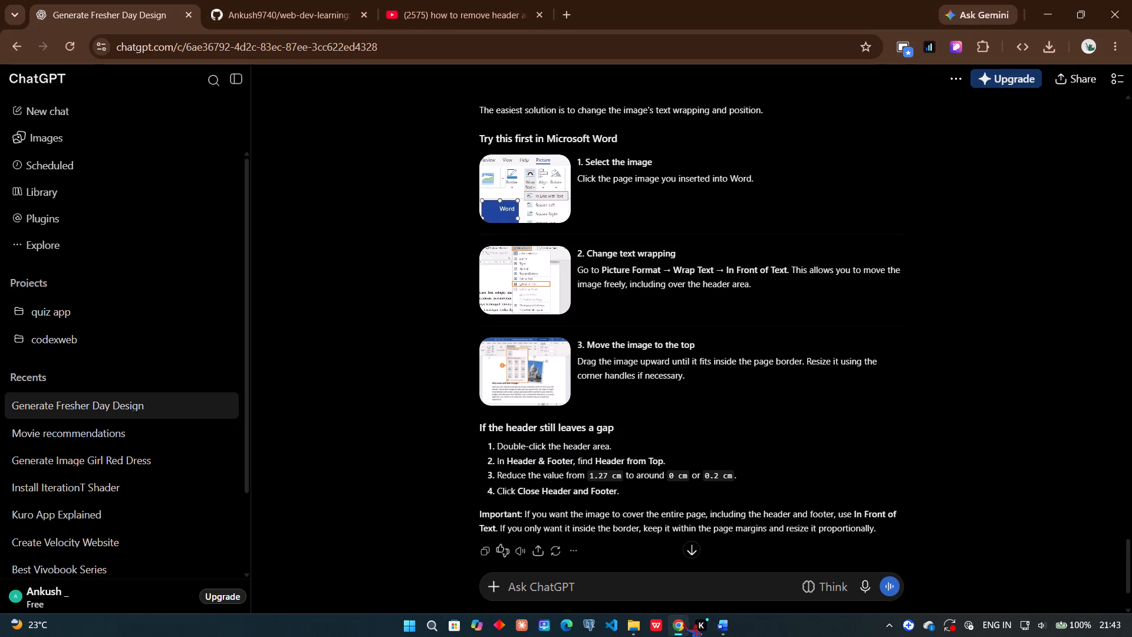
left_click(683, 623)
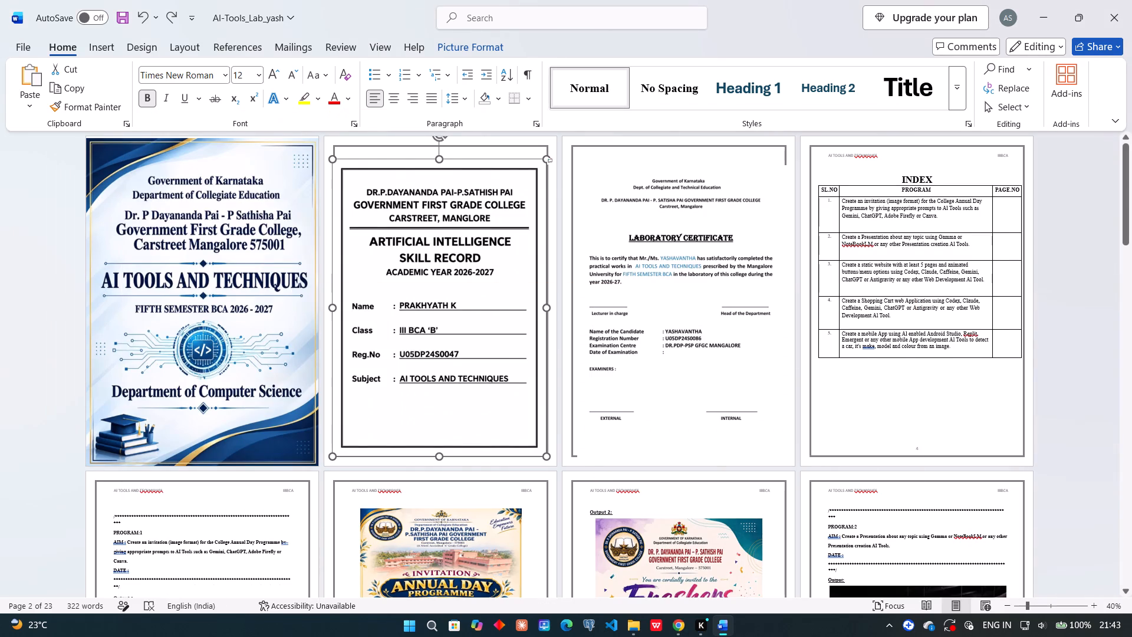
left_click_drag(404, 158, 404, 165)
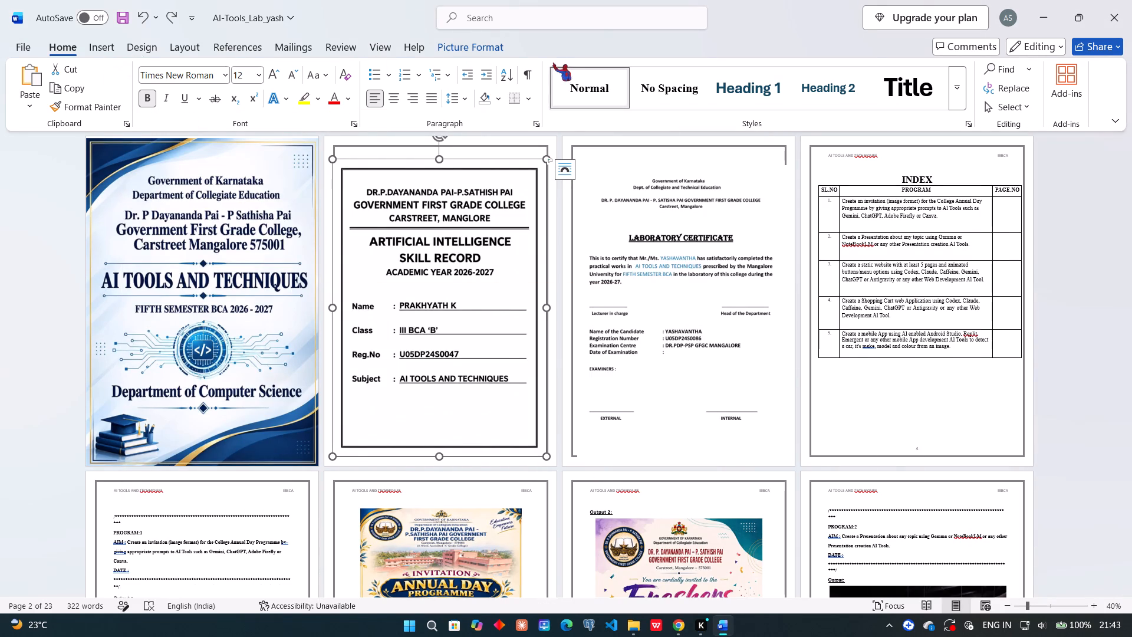
Look through Word's commands for a text-wrapping option for the selected Skill Record image.
left_click(107, 51)
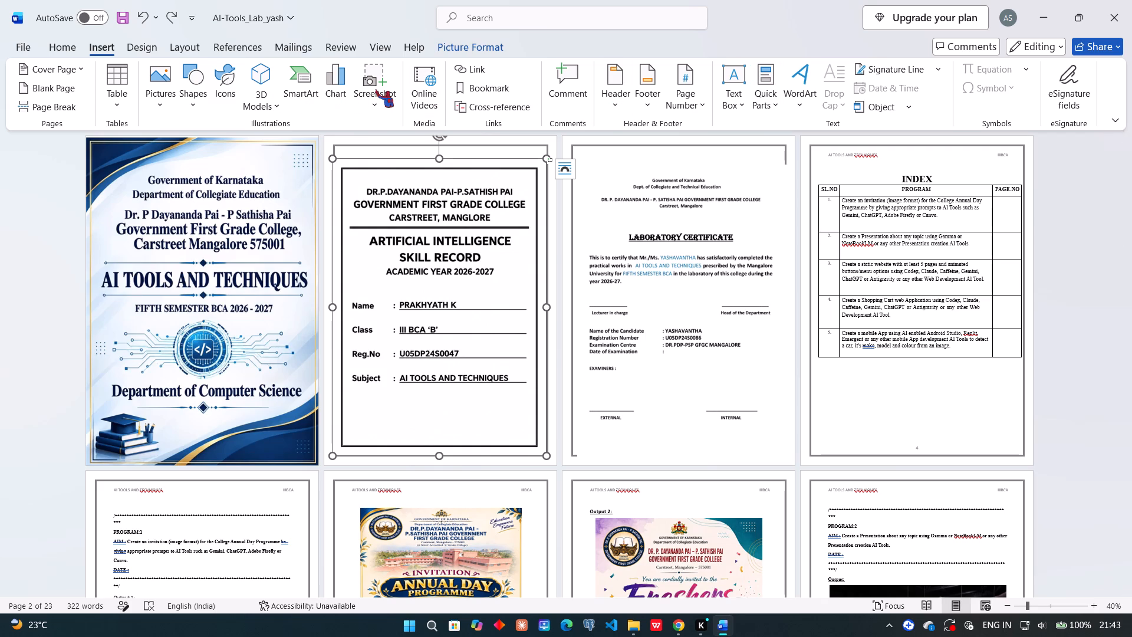
left_click(161, 103)
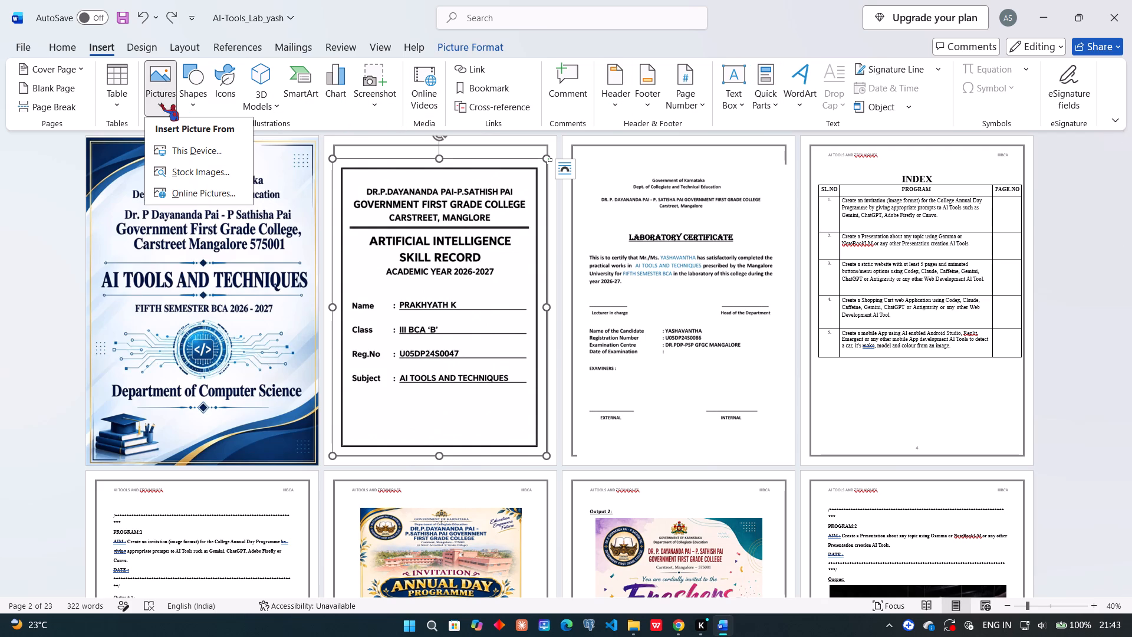
left_click(161, 103)
left_click(144, 52)
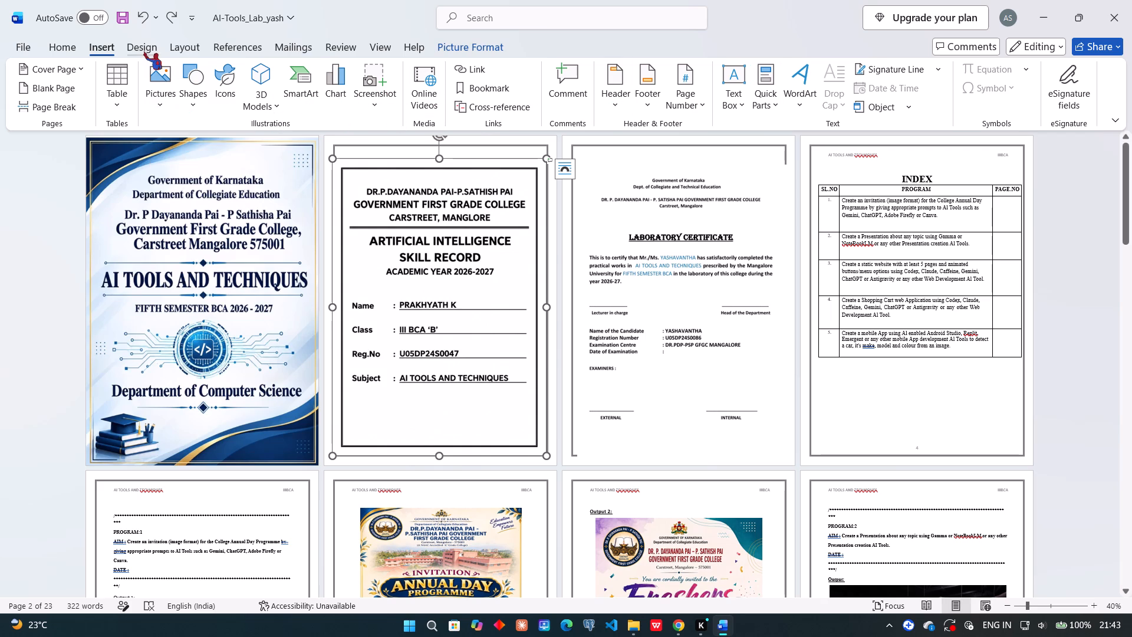
left_click(177, 48)
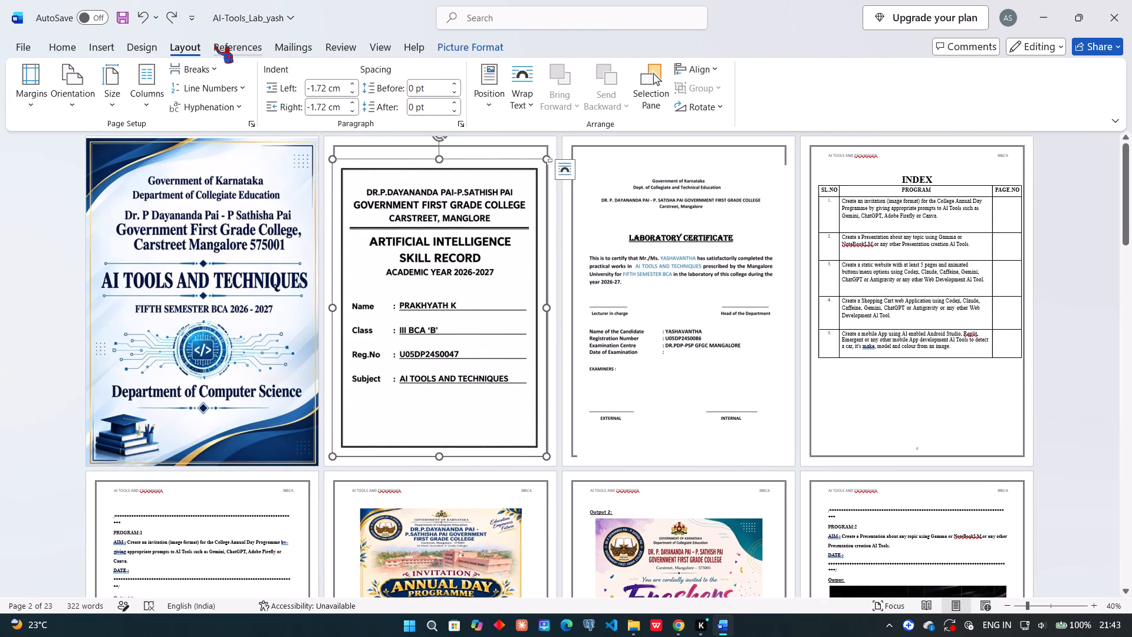
left_click(215, 45)
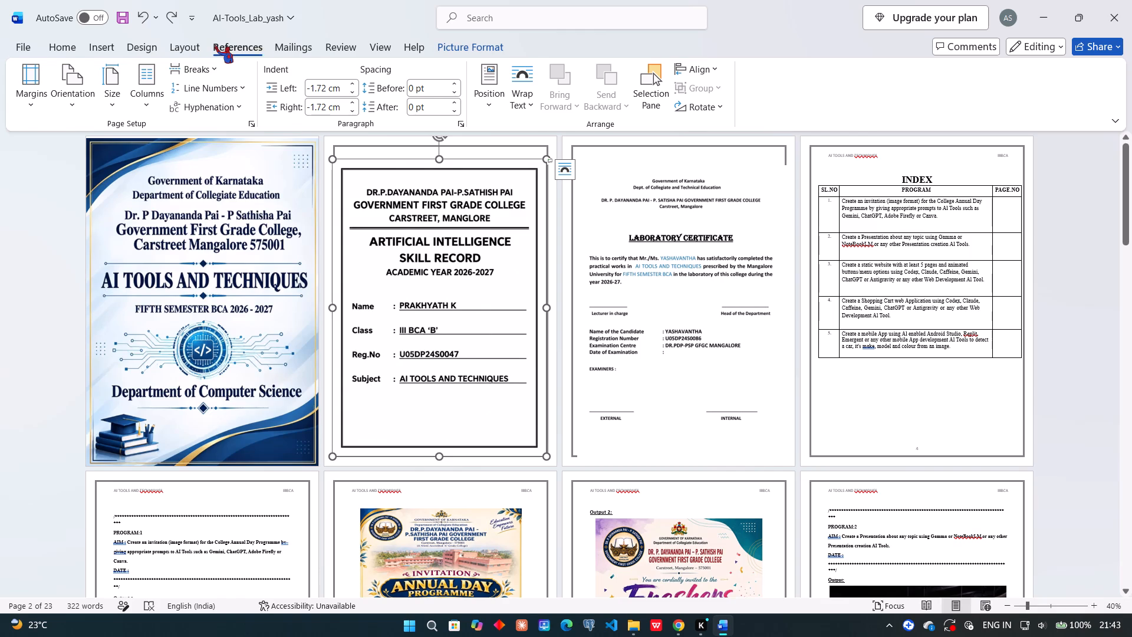
left_click(320, 45)
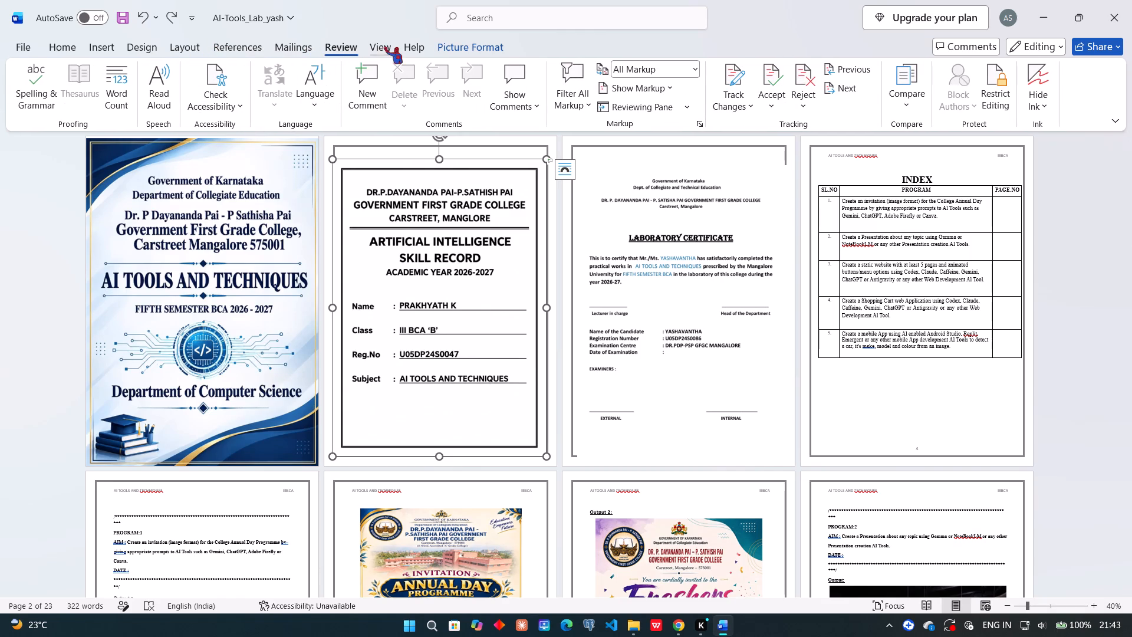
left_click(379, 51)
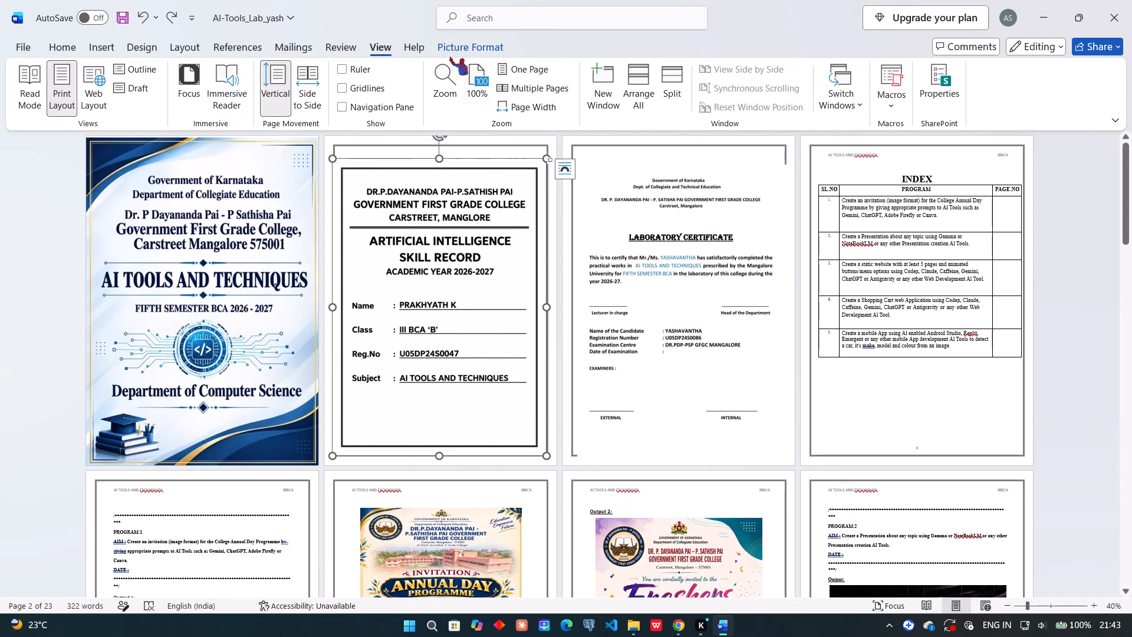
left_click(417, 54)
left_click(86, 48)
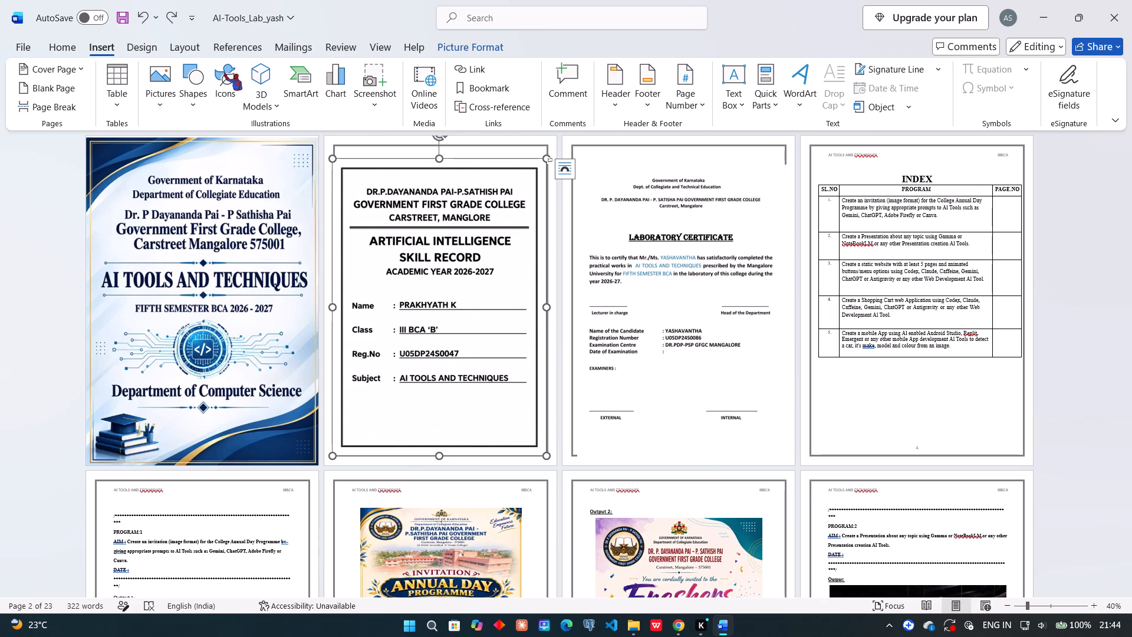
left_click(133, 48)
left_click(47, 48)
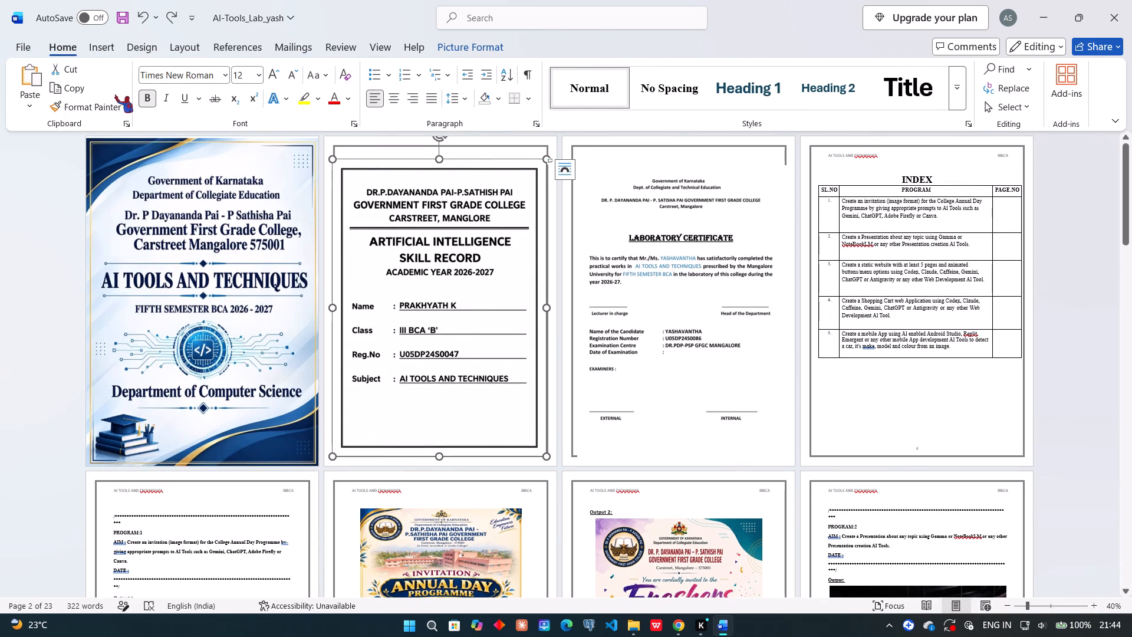
left_click(525, 101)
left_click(525, 101)
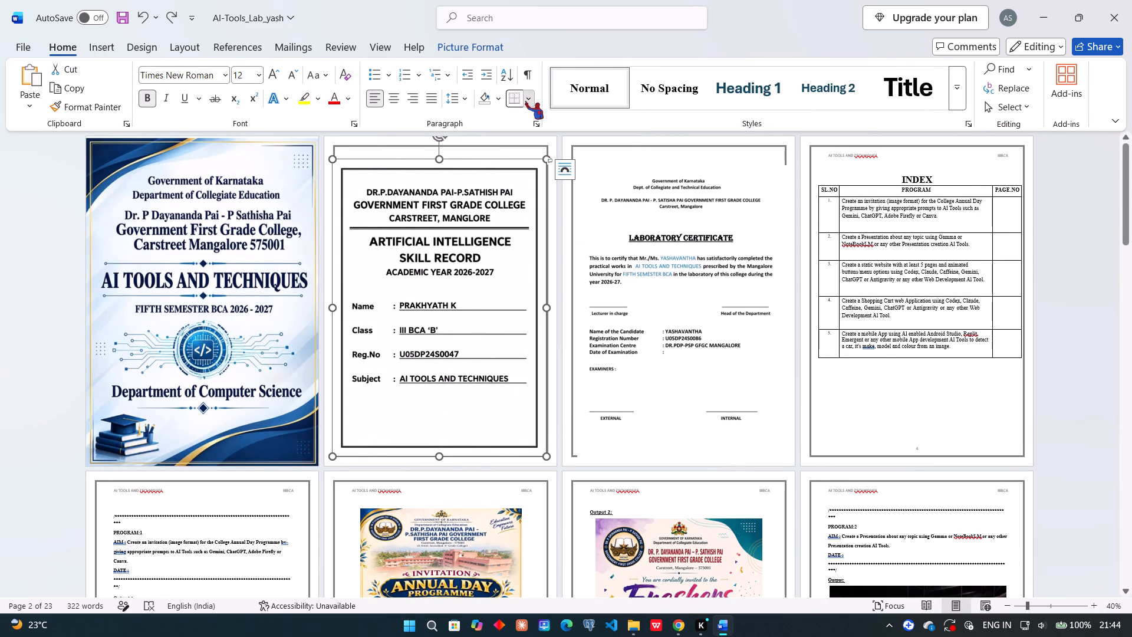
Open Find to search the document.
left_click(1021, 73)
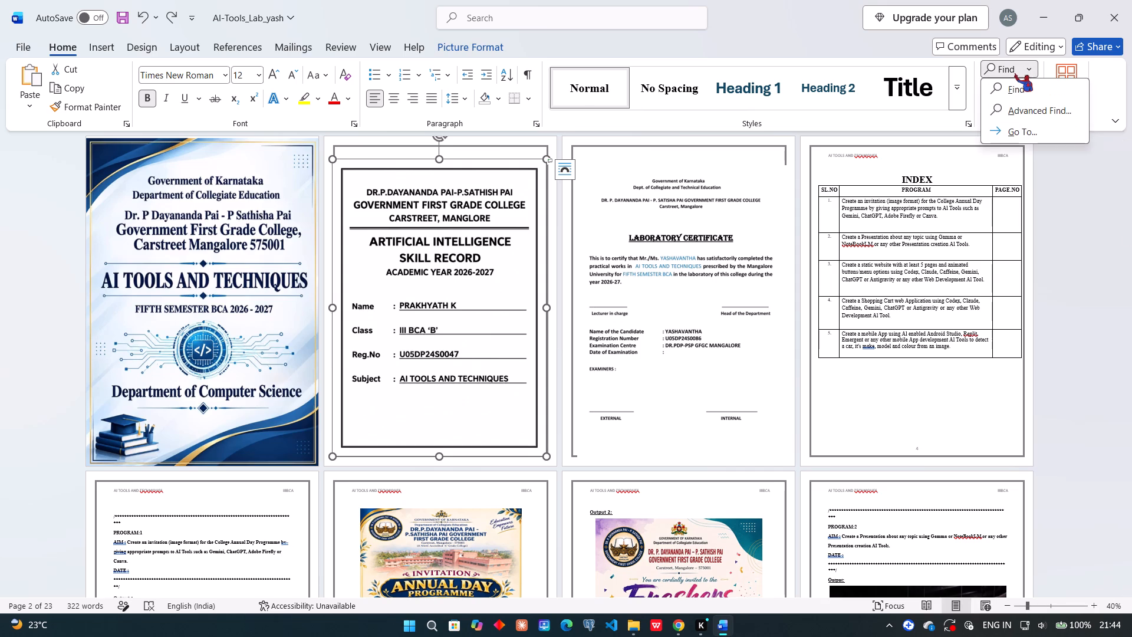
left_click(1009, 87)
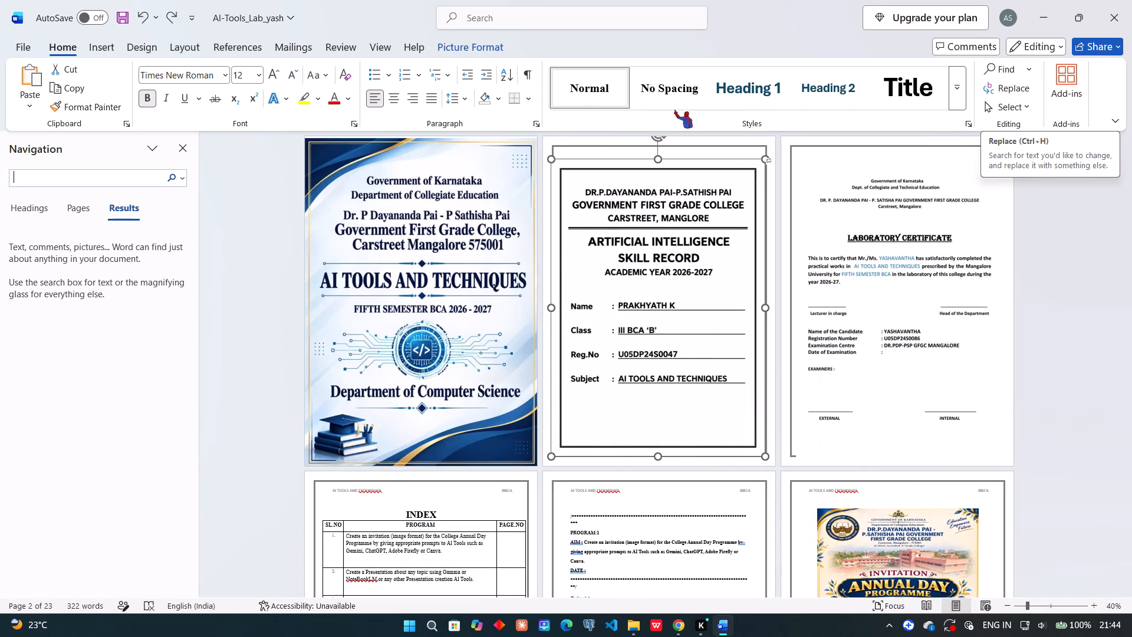
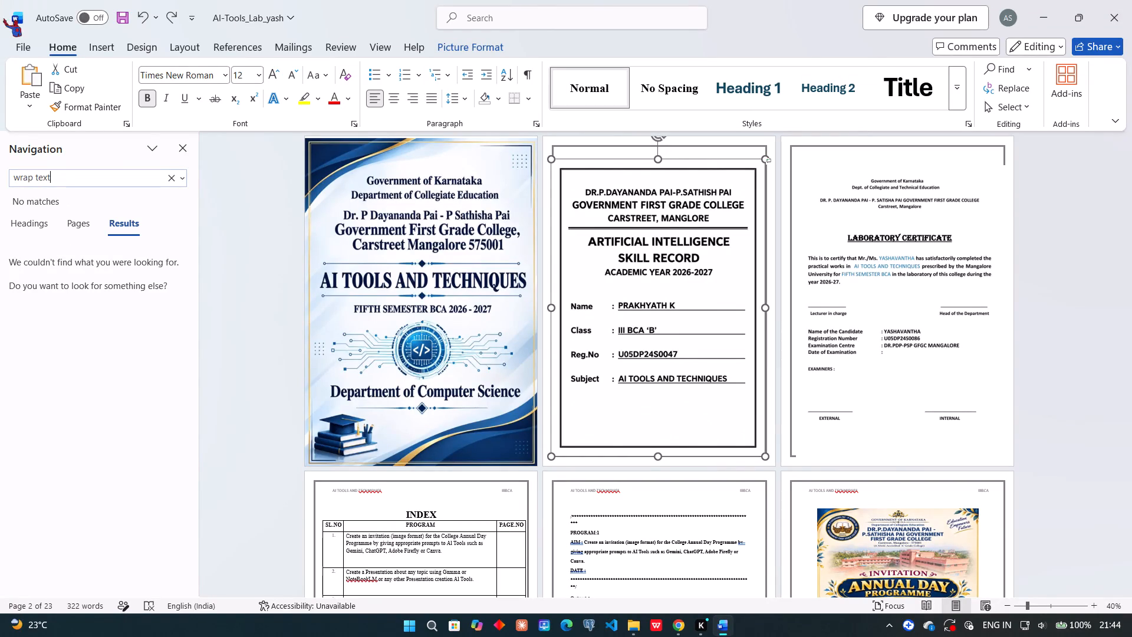
Close the document search and look for a text-wrapping option with the Skill Record image on page 2 selected.
left_click(181, 153)
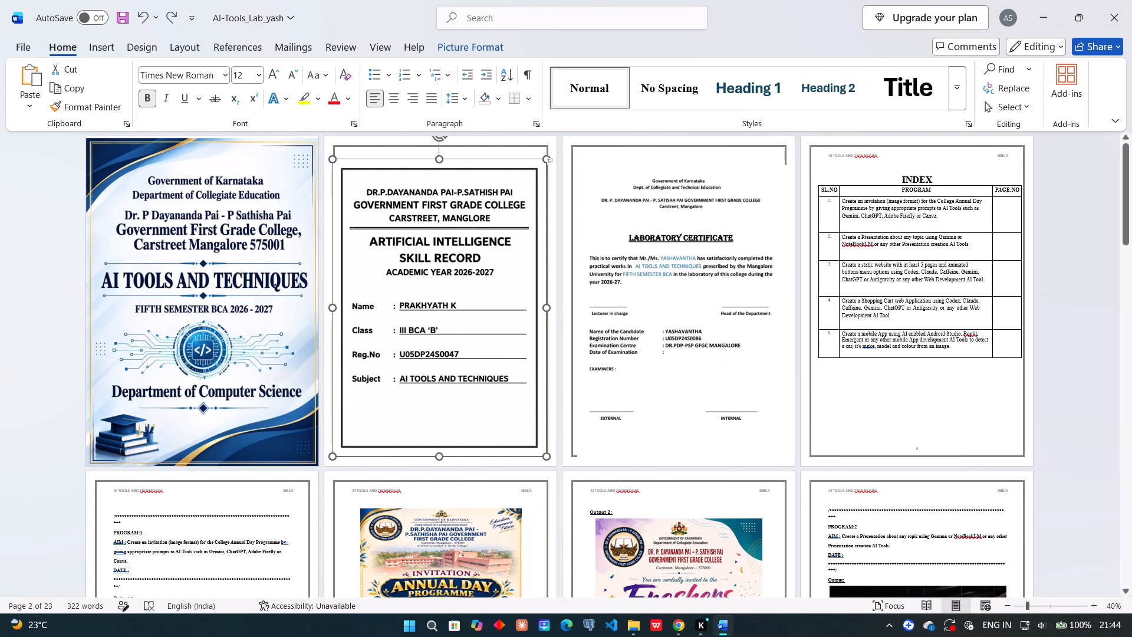
left_click(502, 186)
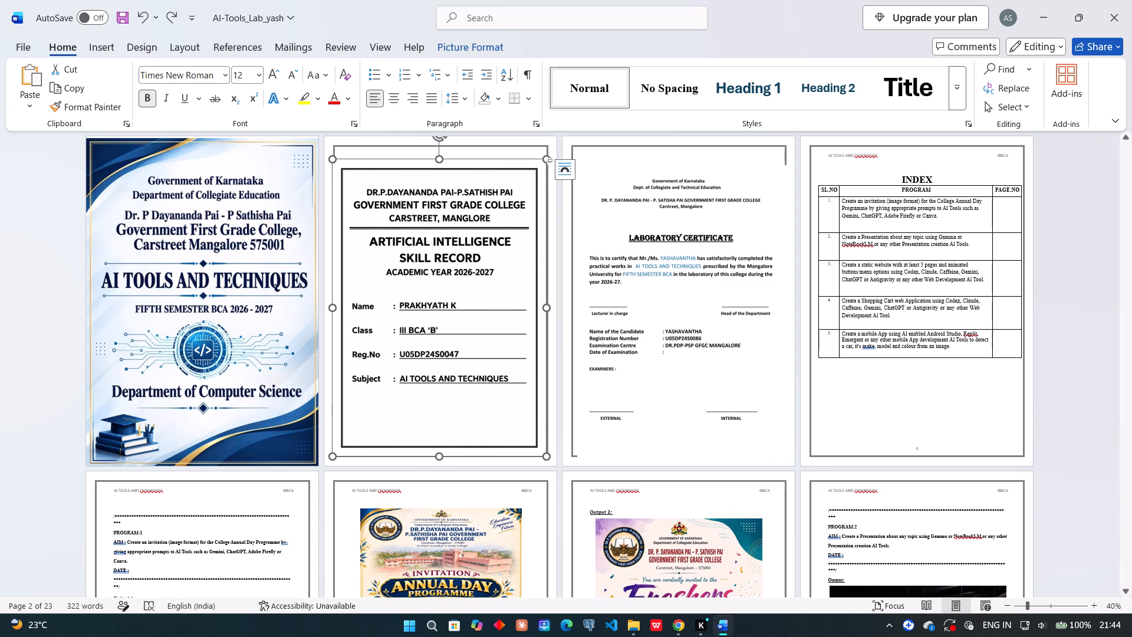
left_click(666, 204)
left_click(478, 193)
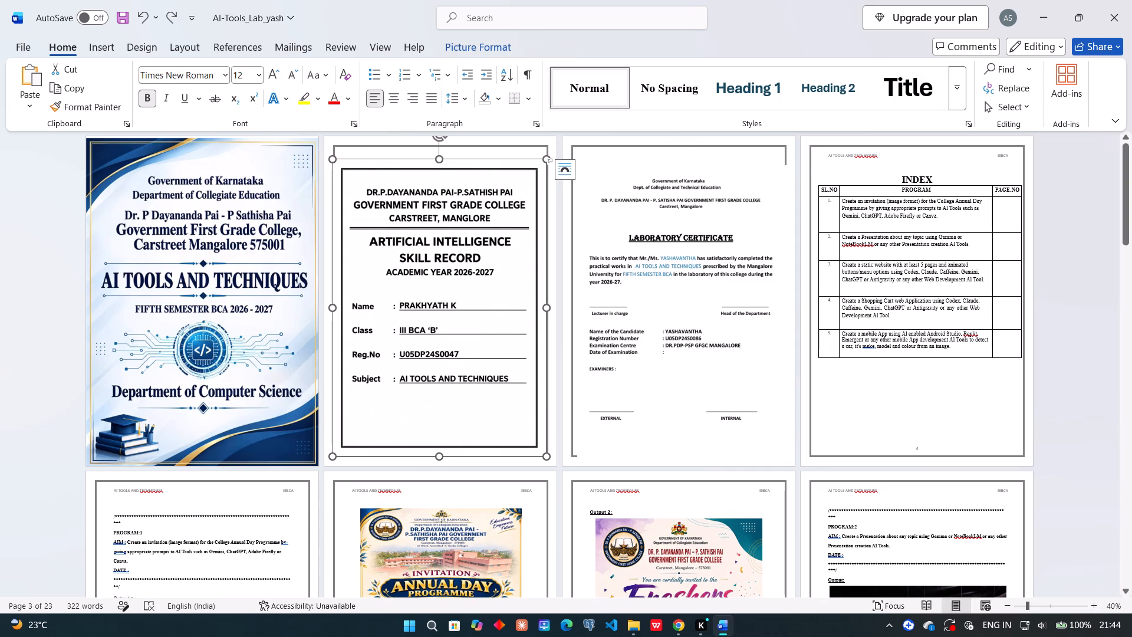
left_click(954, 96)
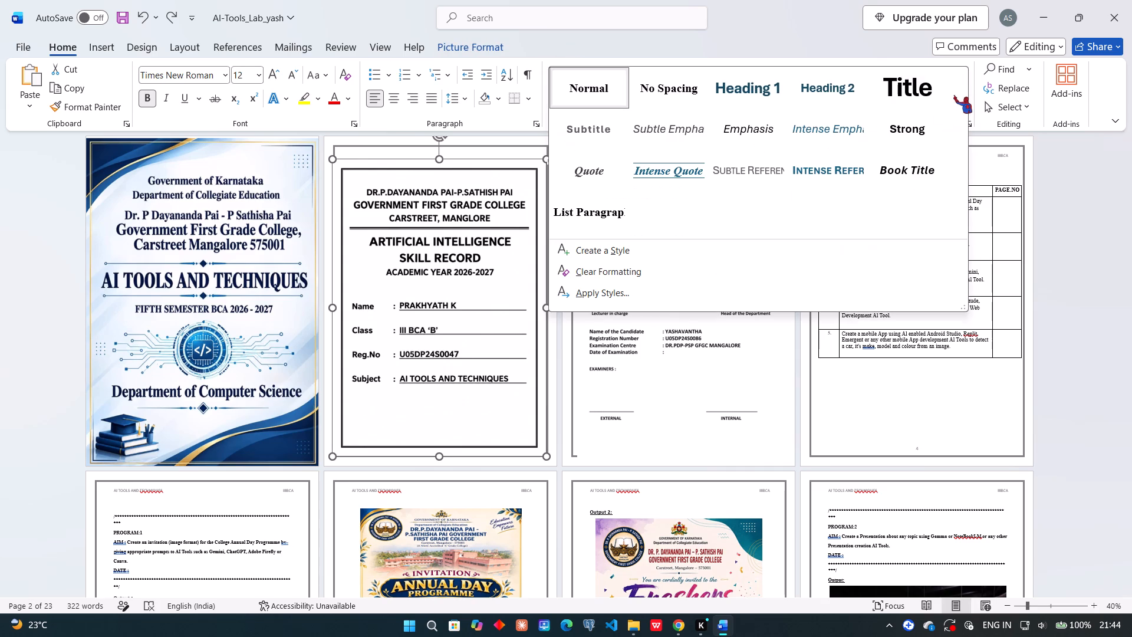
left_click(1080, 178)
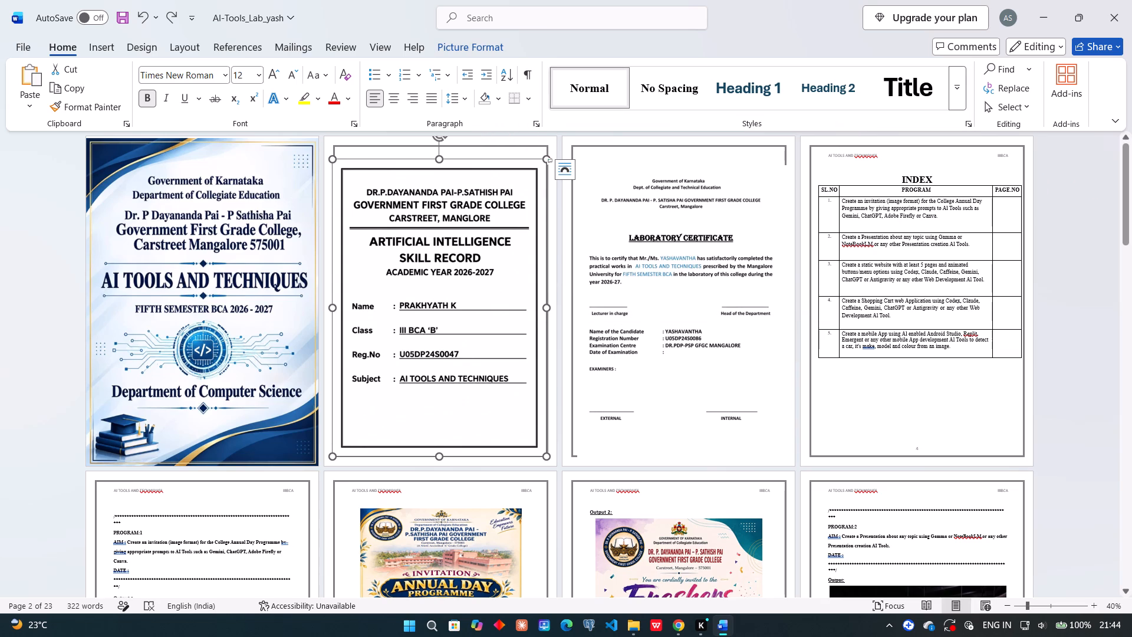
left_click(679, 617)
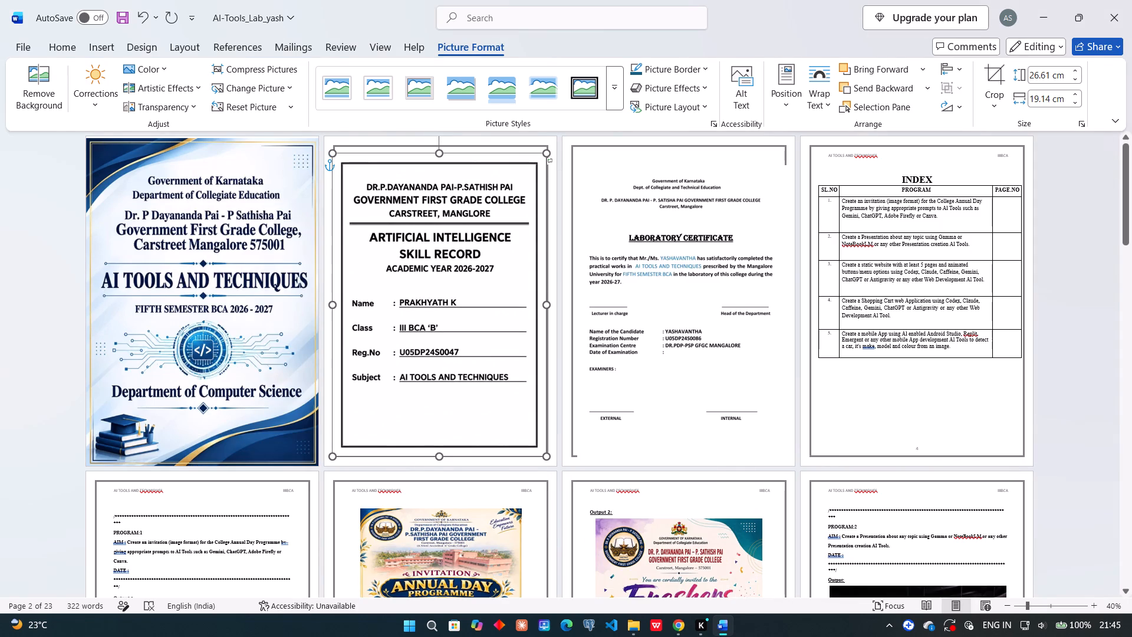
left_click_drag(438, 127, 435, 152)
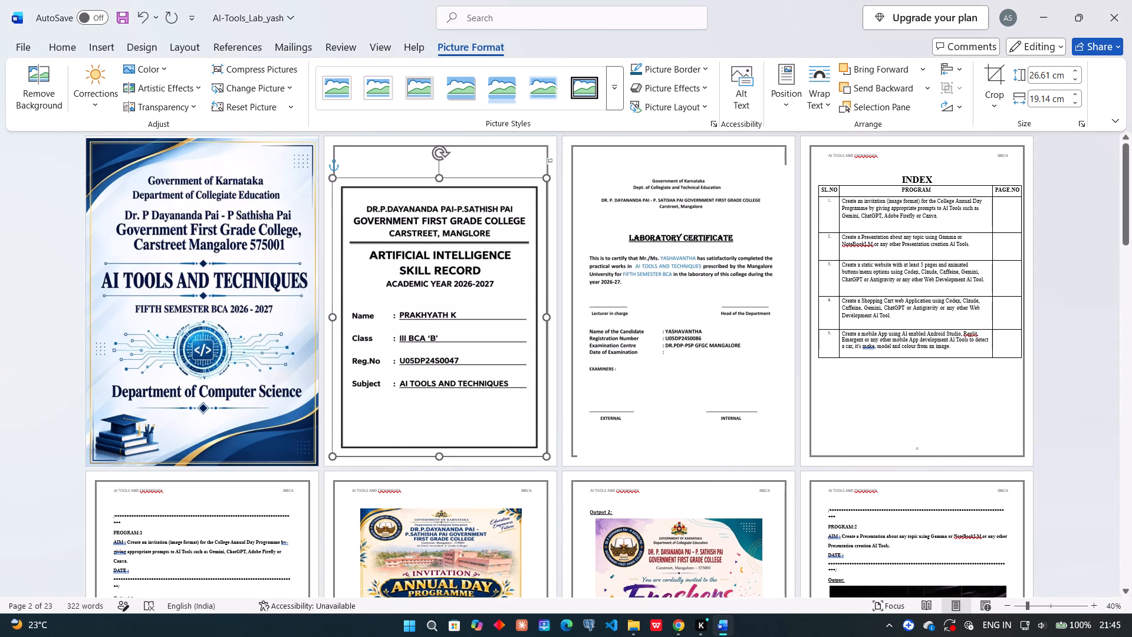
left_click_drag(435, 152, 440, 138)
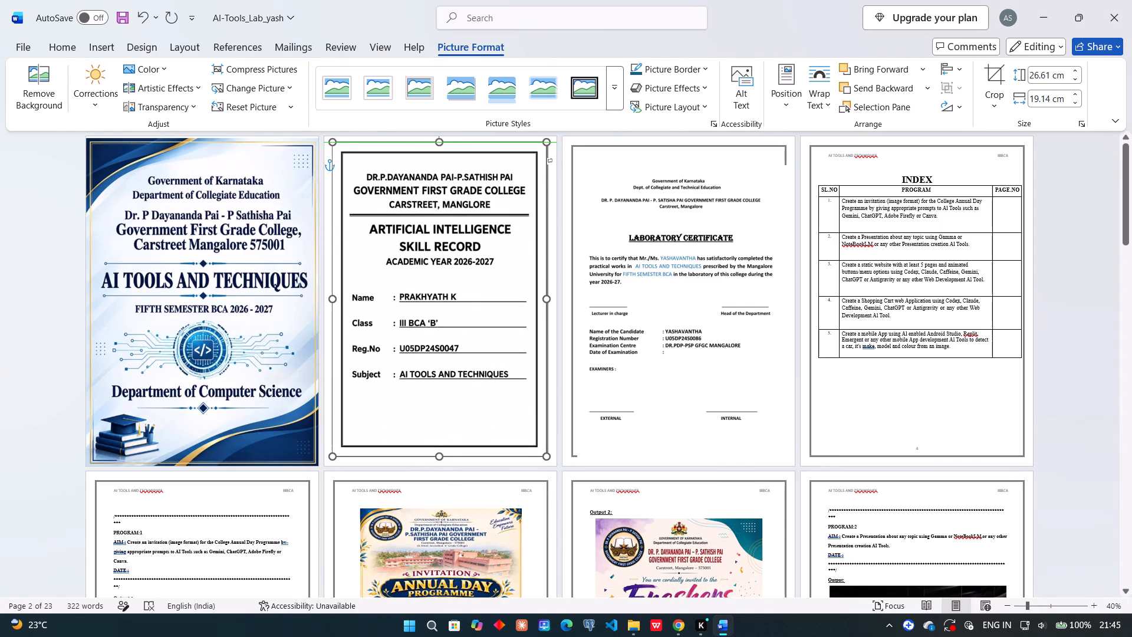
left_click_drag(438, 454, 437, 464)
left_click_drag(437, 464, 437, 467)
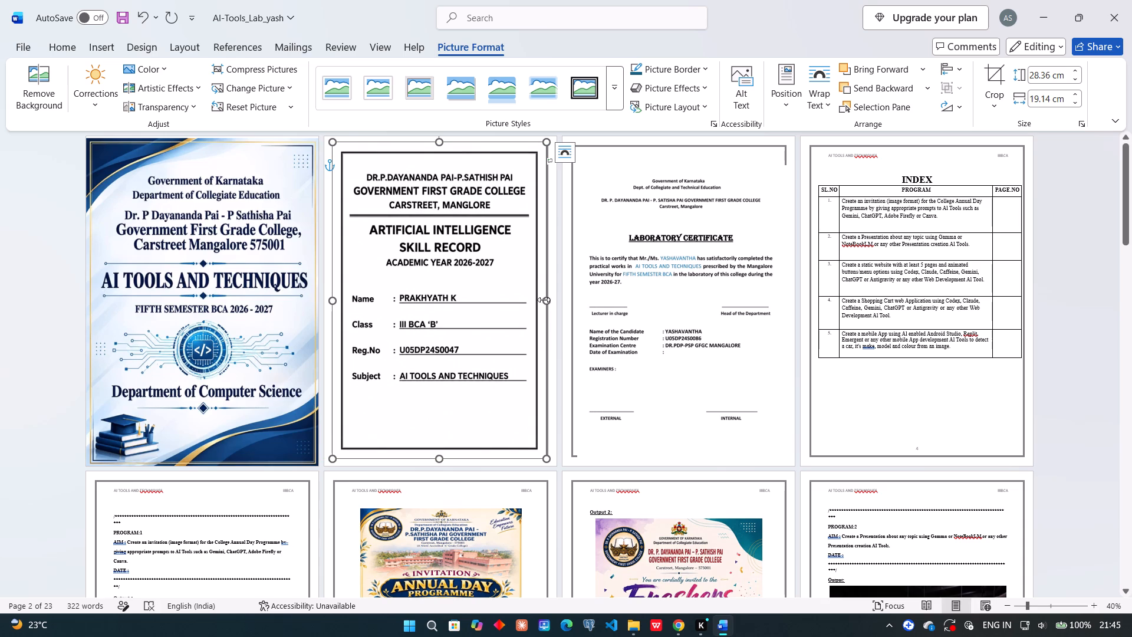
Widen the Skill Record image toward both side edges of page 2 to about 20 cm.
left_click_drag(544, 300, 560, 298)
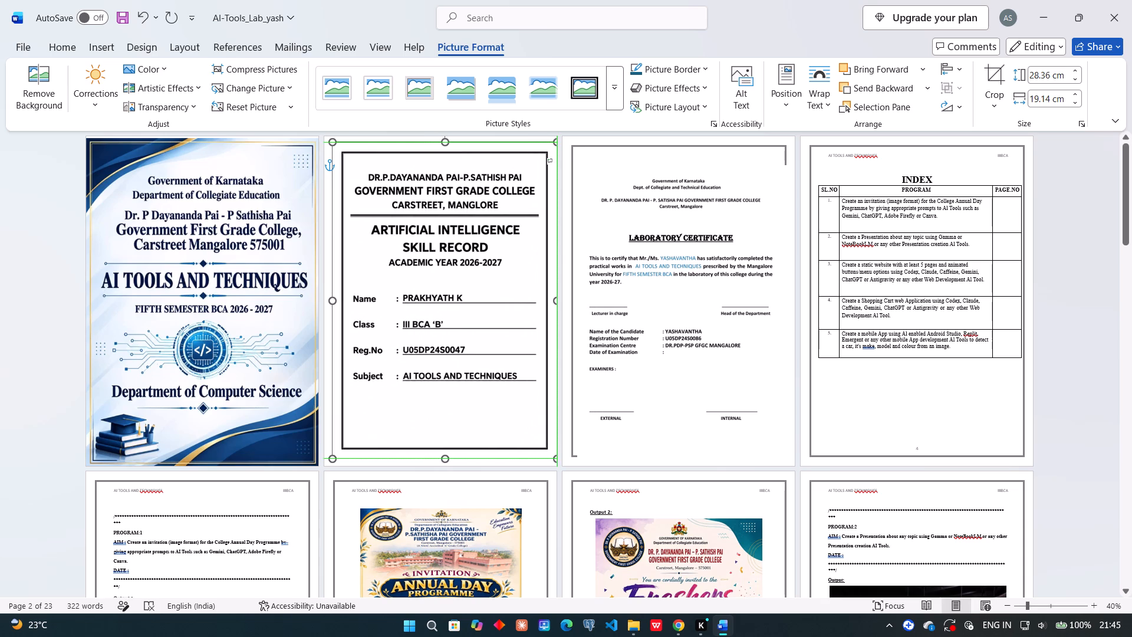
left_click_drag(560, 298, 539, 300)
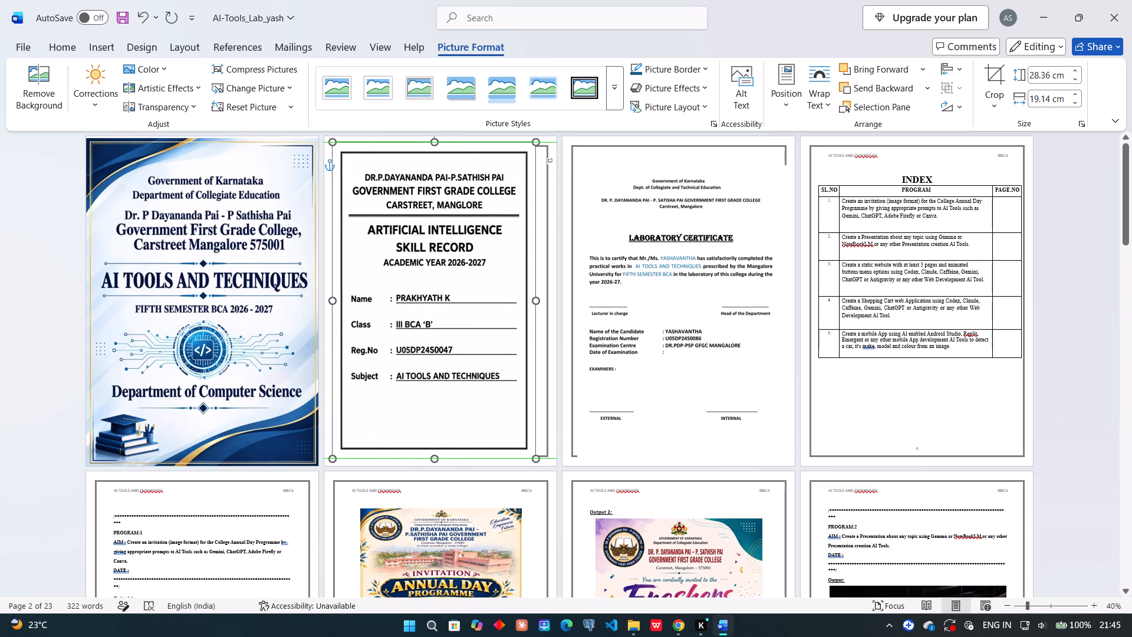
left_click_drag(539, 300, 550, 293)
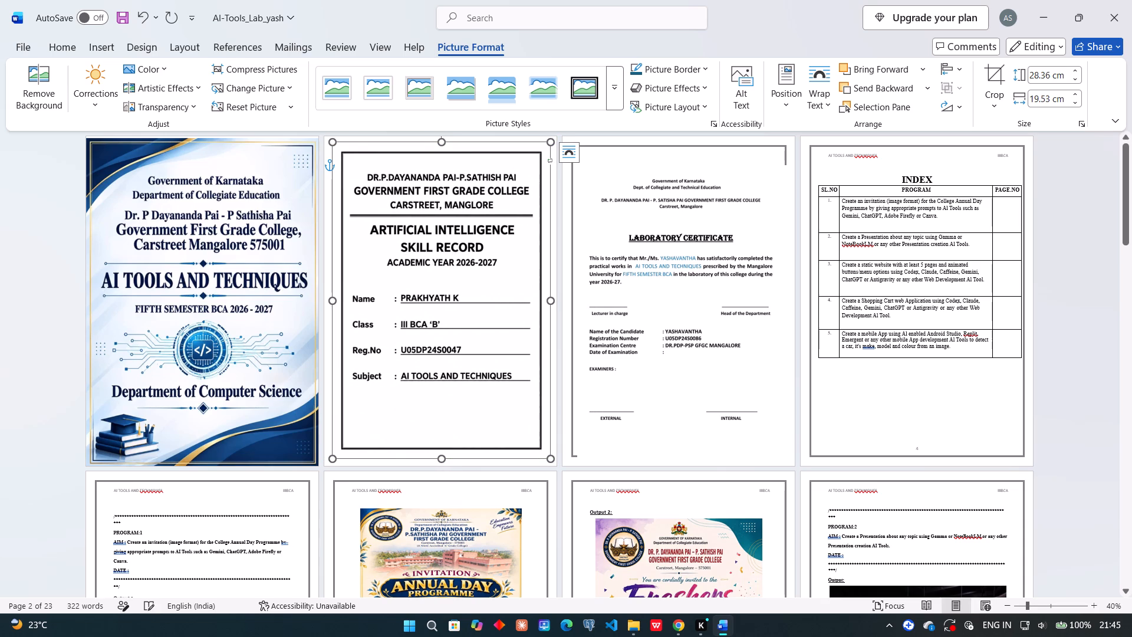
left_click_drag(333, 303, 320, 303)
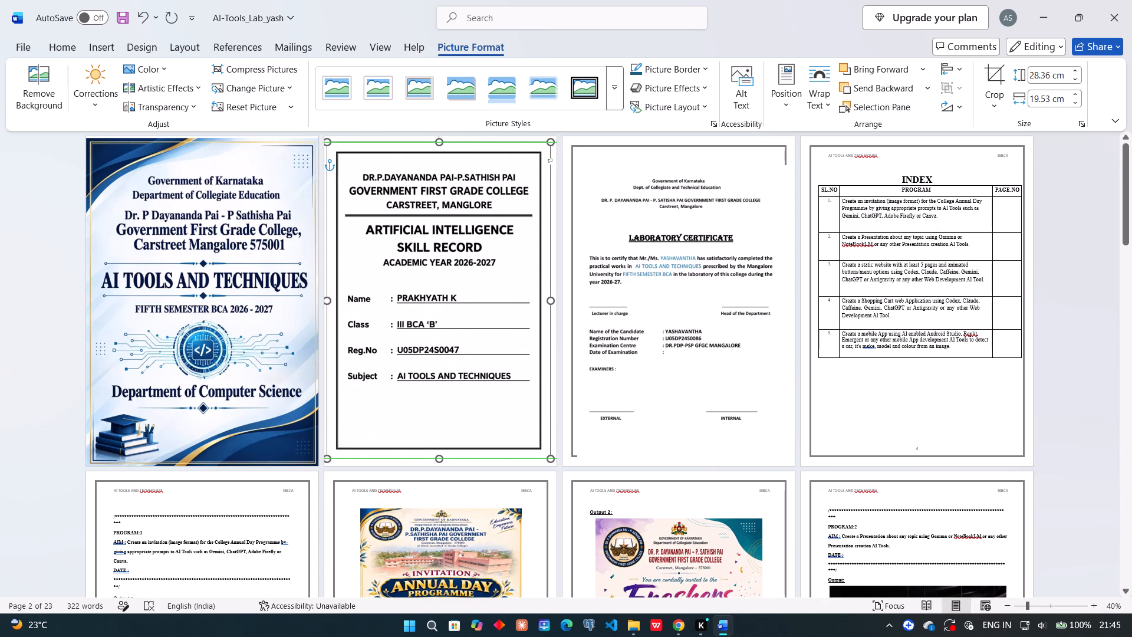
Extend the Skill Record image's top edge toward the top of page 2, making it about 28.8 cm high.
scroll(524, 461, "up", 5, "ctrl")
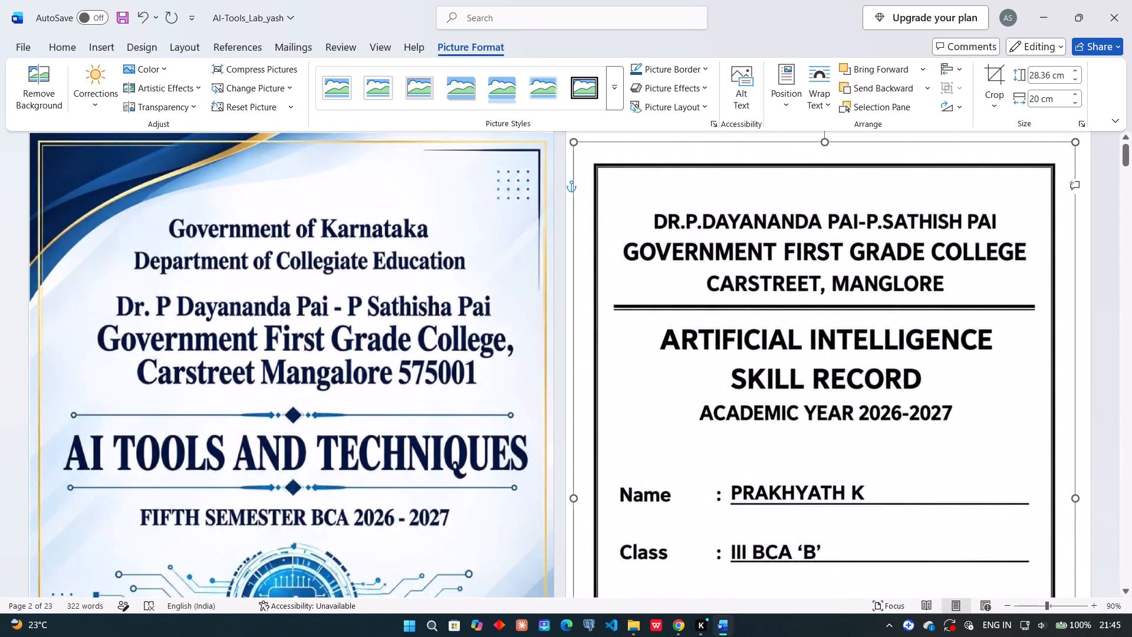
scroll(524, 461, "up", 3, "ctrl")
scroll(524, 461, "down", 1)
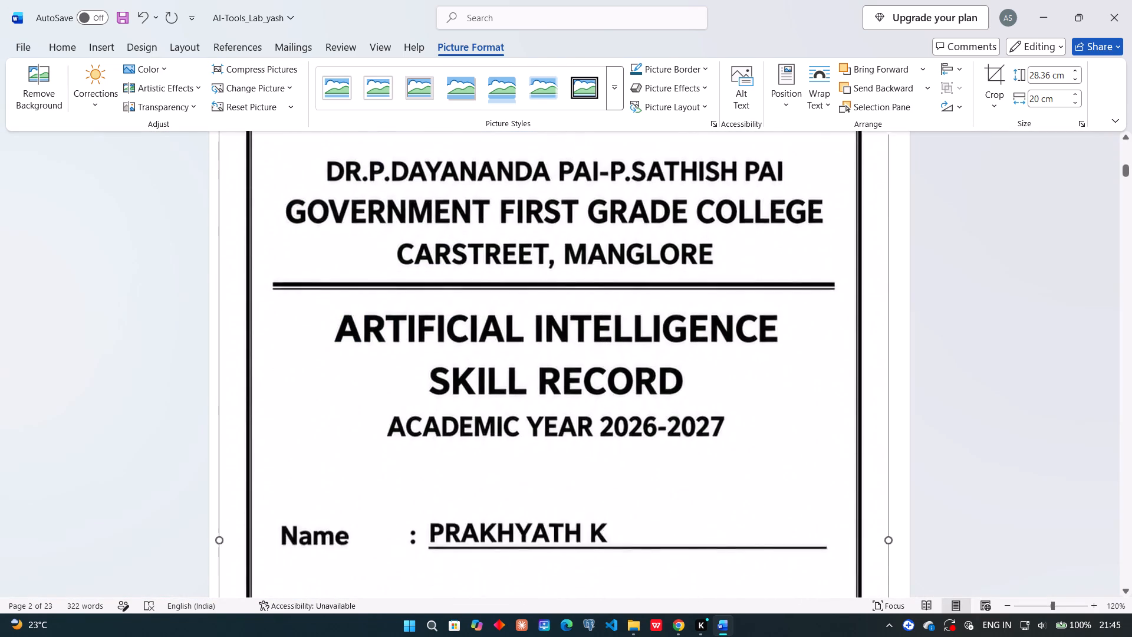
scroll(524, 461, "up", 3)
left_click_drag(557, 313, 557, 306)
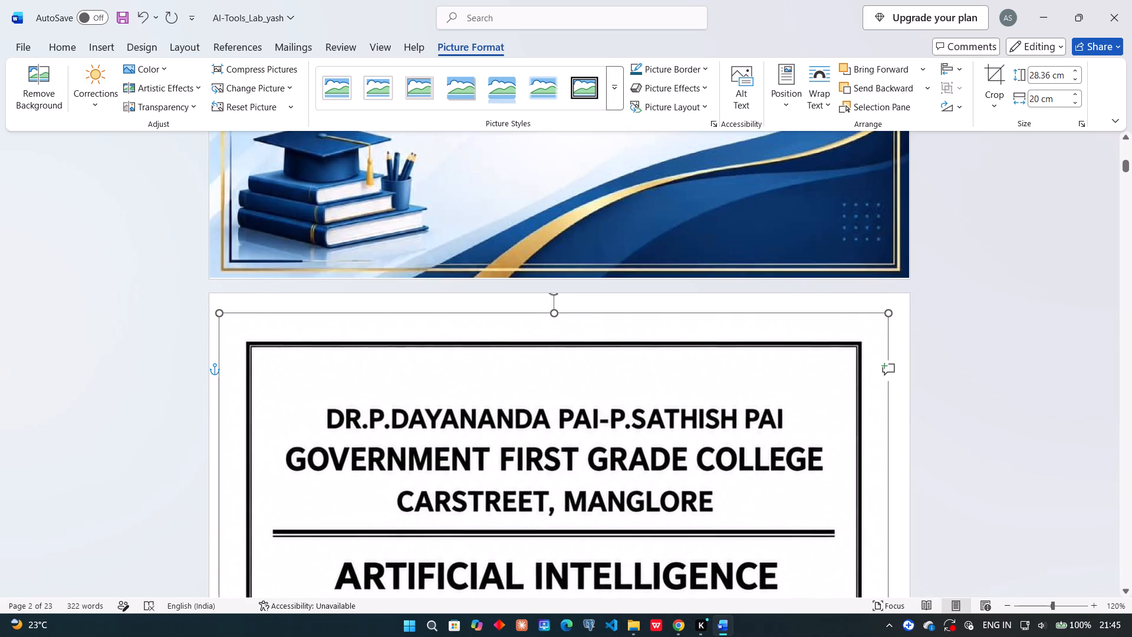
left_click_drag(557, 306, 560, 296)
Extend both sides of the Skill Record image to the side edges of page 2, making it about 20.8 cm wide.
scroll(878, 439, "down", 3)
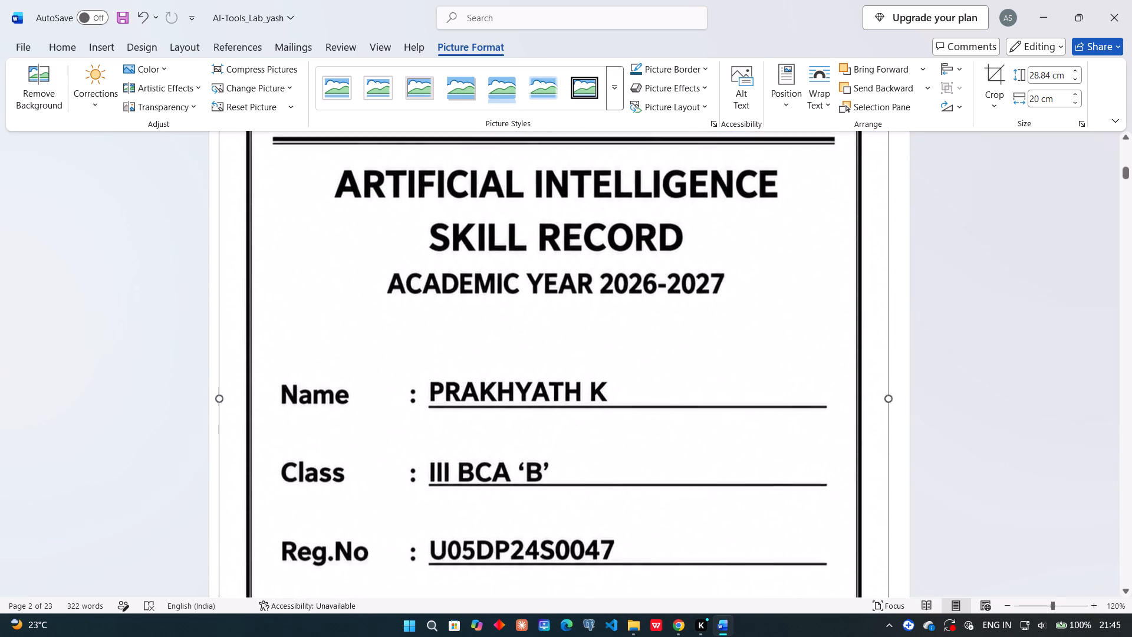
left_click_drag(887, 358, 907, 364)
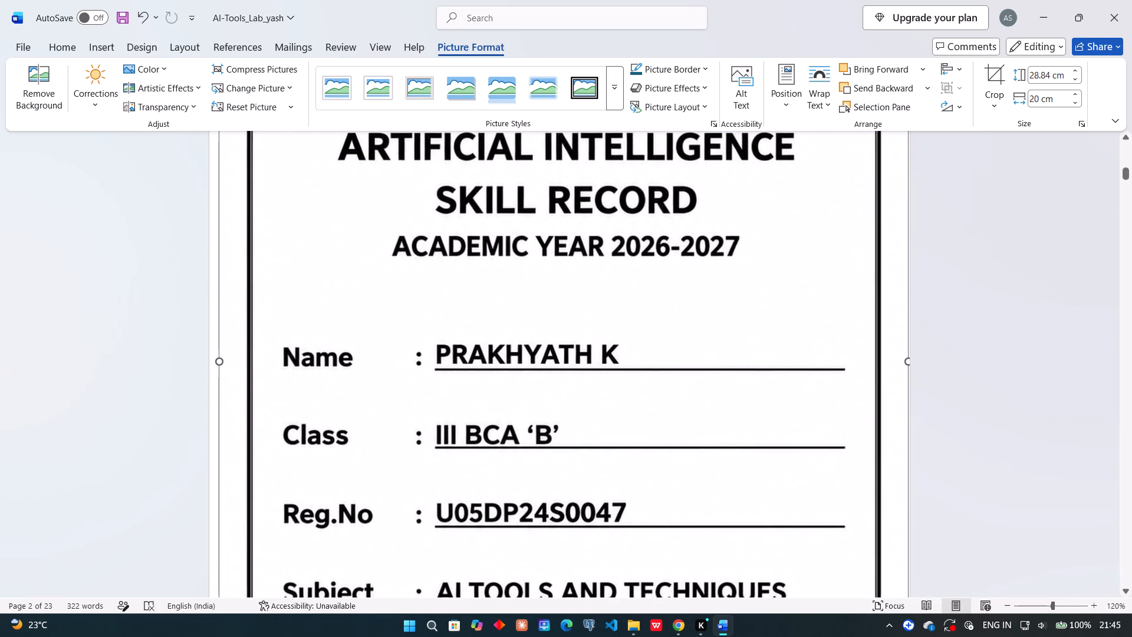
left_click_drag(907, 364, 907, 371)
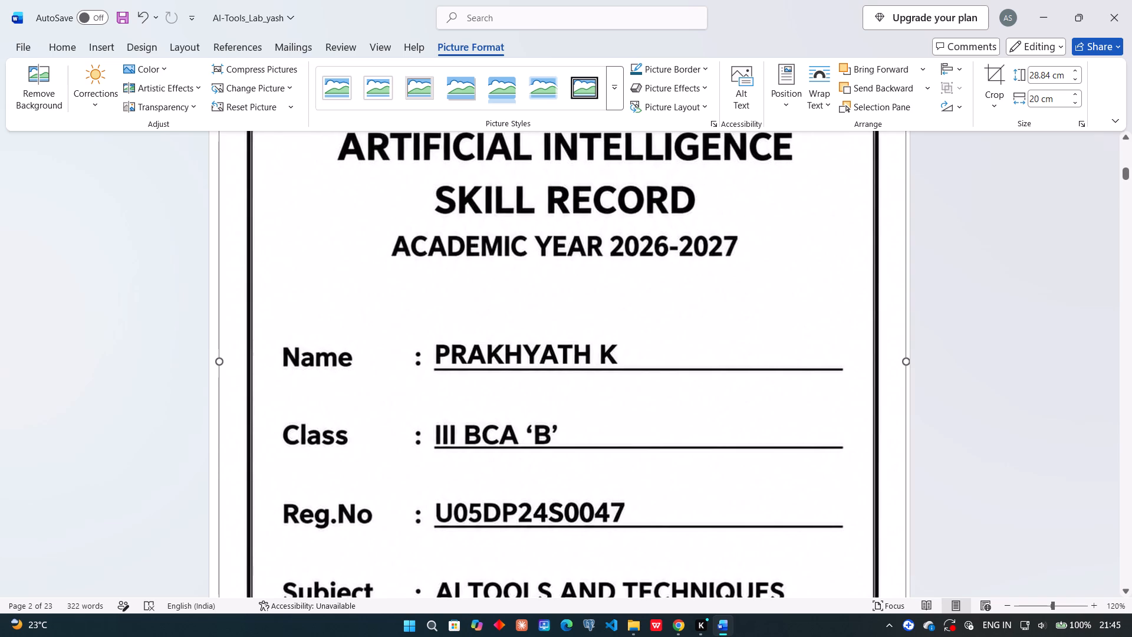
left_click_drag(907, 371, 909, 371)
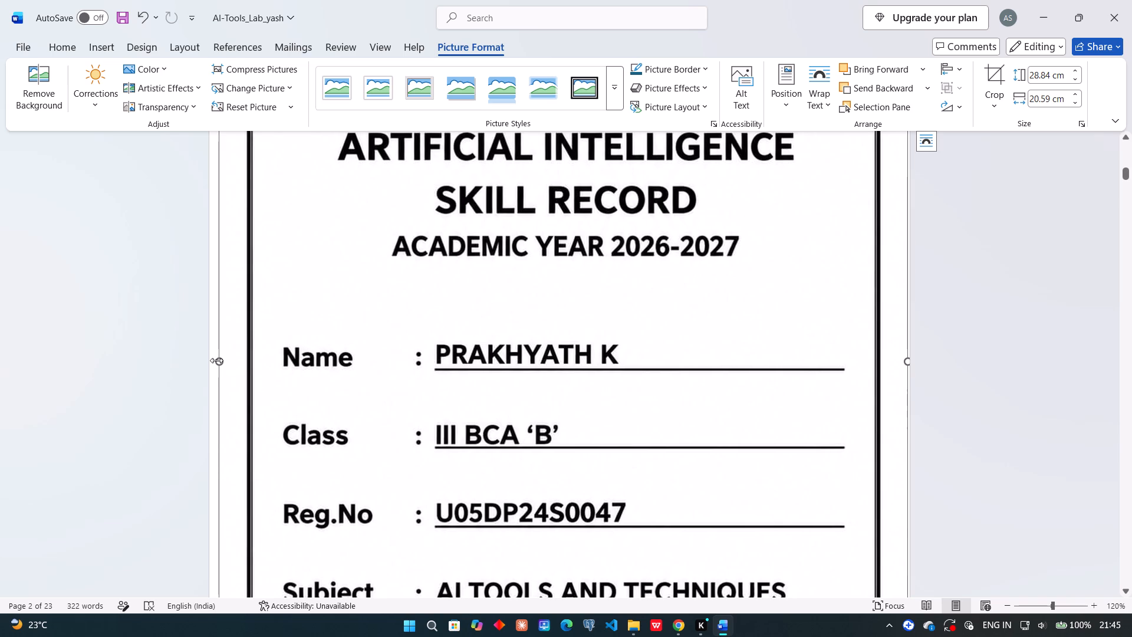
left_click_drag(216, 360, 218, 363)
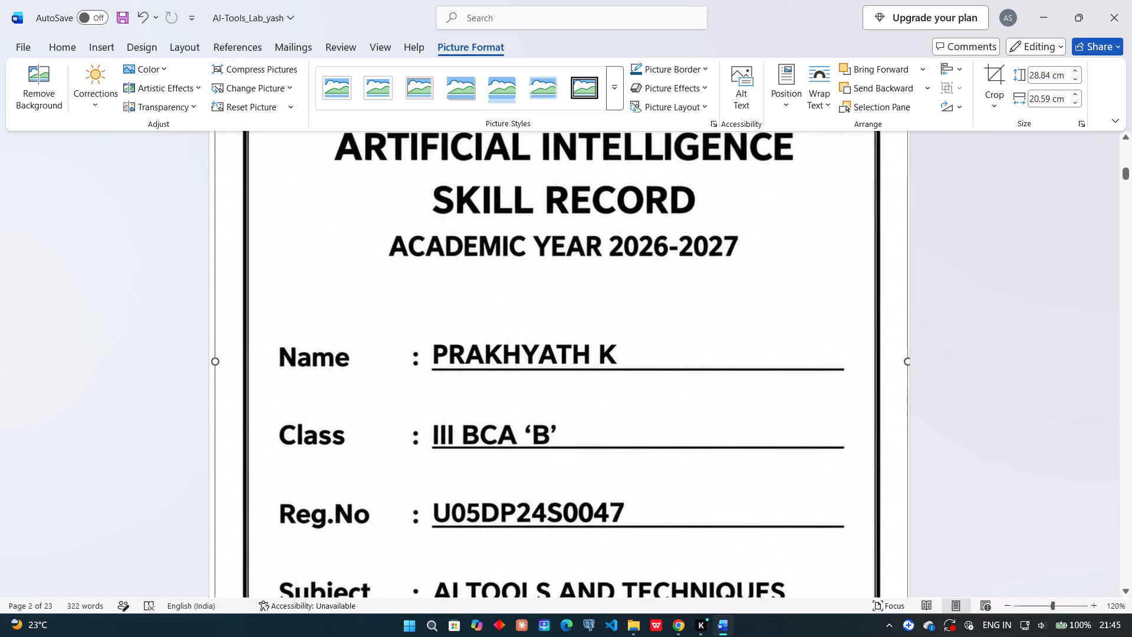
left_click_drag(218, 363, 210, 367)
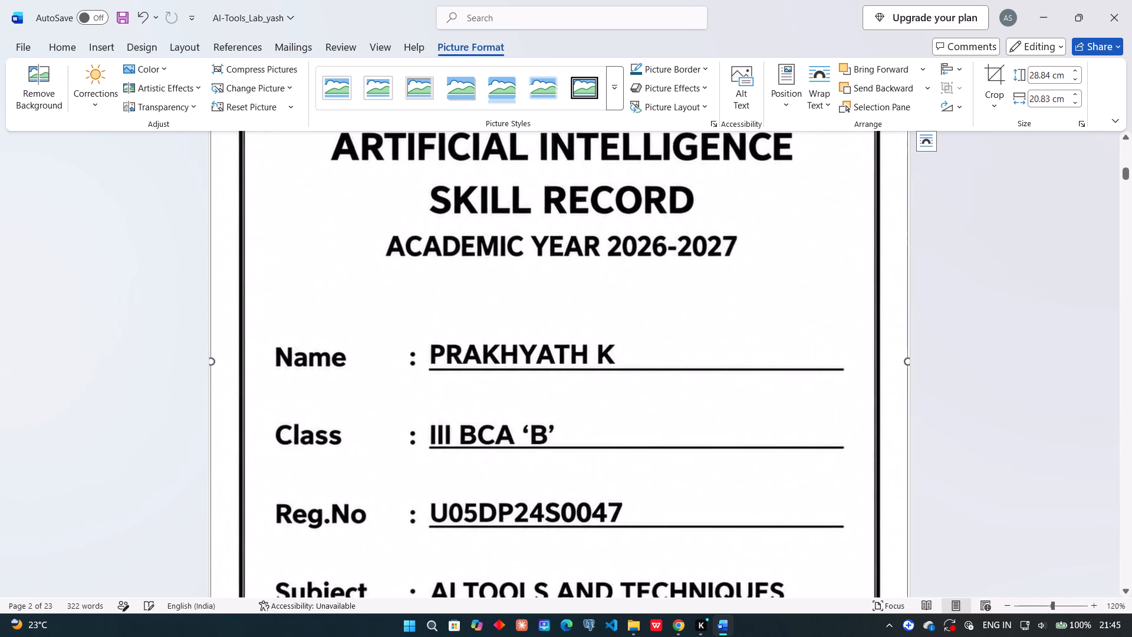
Extend the Skill Record image's bottom edge to the bottom of page 2, making it about 29.6 cm high.
scroll(475, 328, "down", 6)
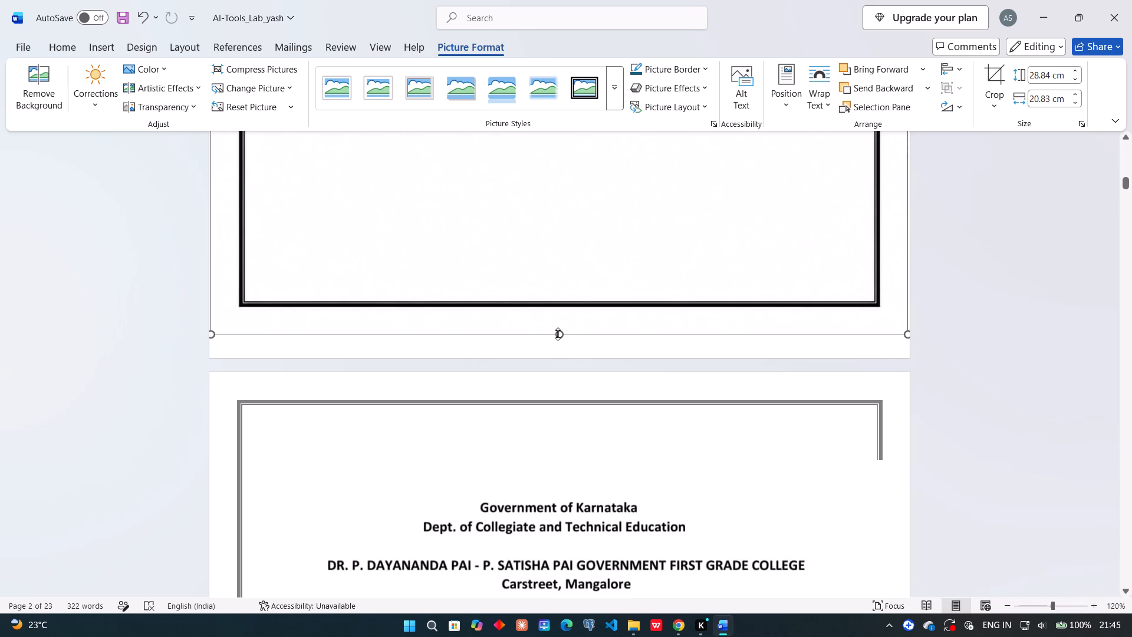
left_click_drag(558, 334, 564, 357)
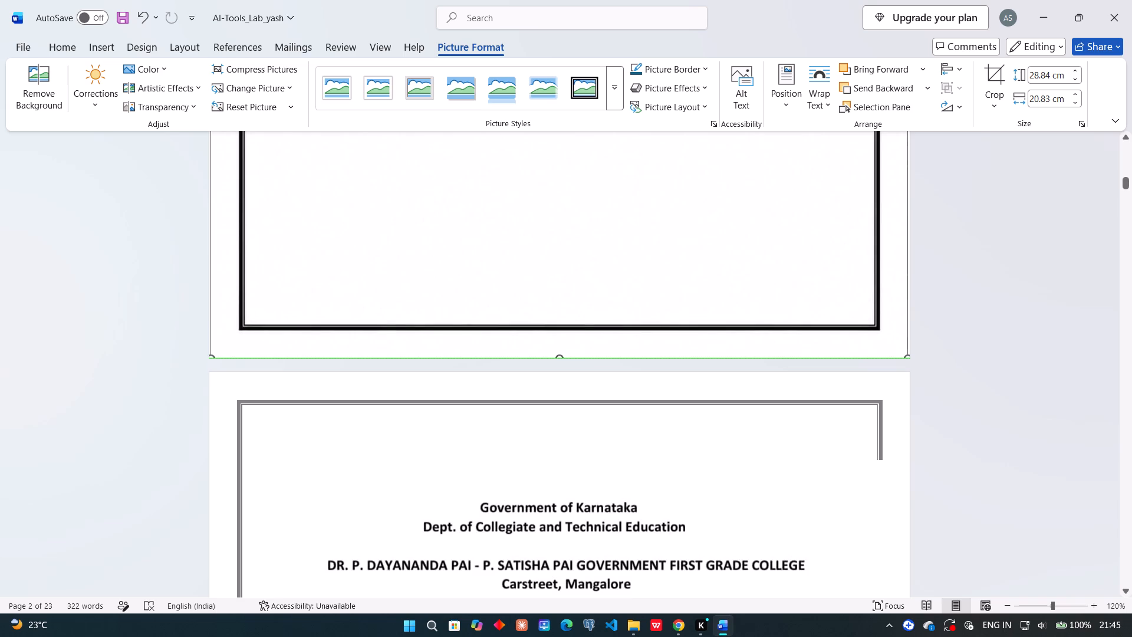
left_click_drag(564, 357, 564, 356)
scroll(733, 357, "up", 4)
scroll(733, 357, "down", 3)
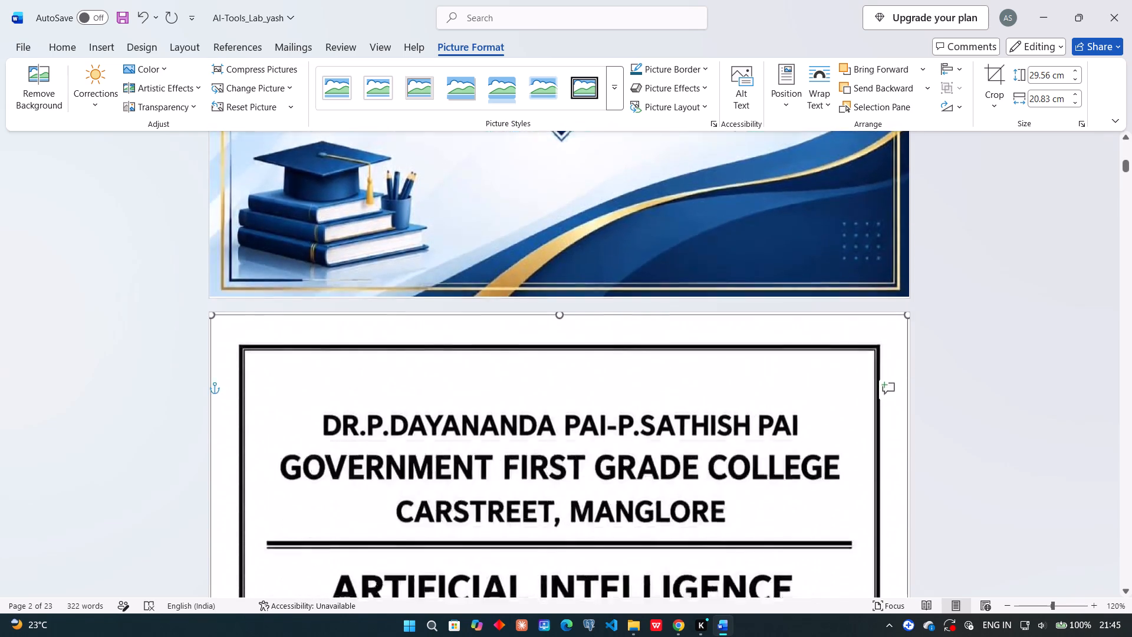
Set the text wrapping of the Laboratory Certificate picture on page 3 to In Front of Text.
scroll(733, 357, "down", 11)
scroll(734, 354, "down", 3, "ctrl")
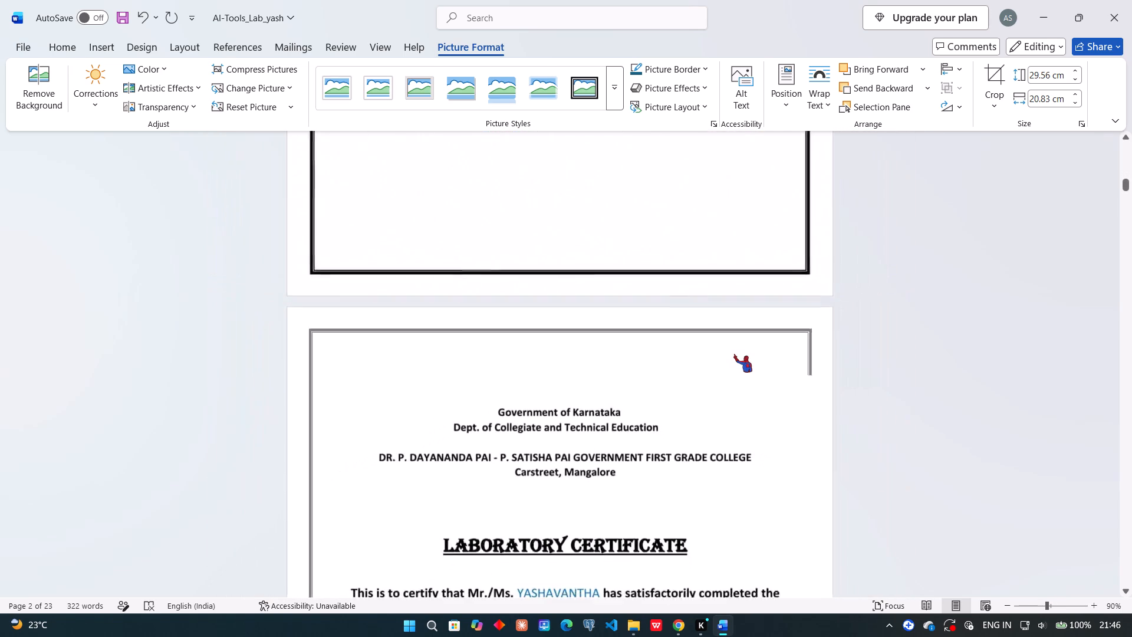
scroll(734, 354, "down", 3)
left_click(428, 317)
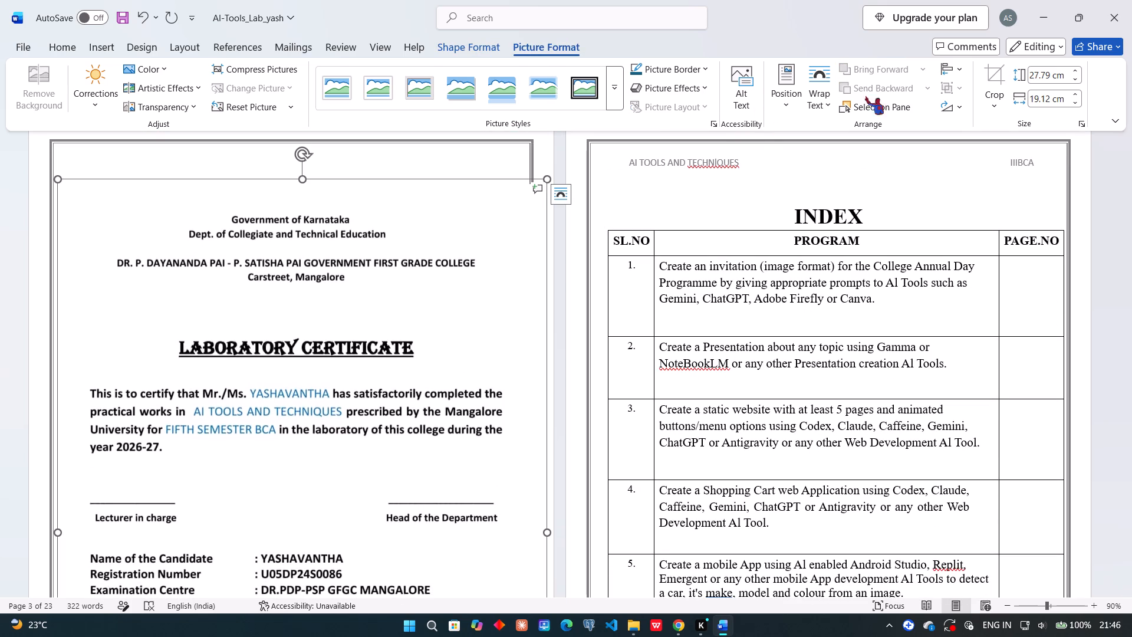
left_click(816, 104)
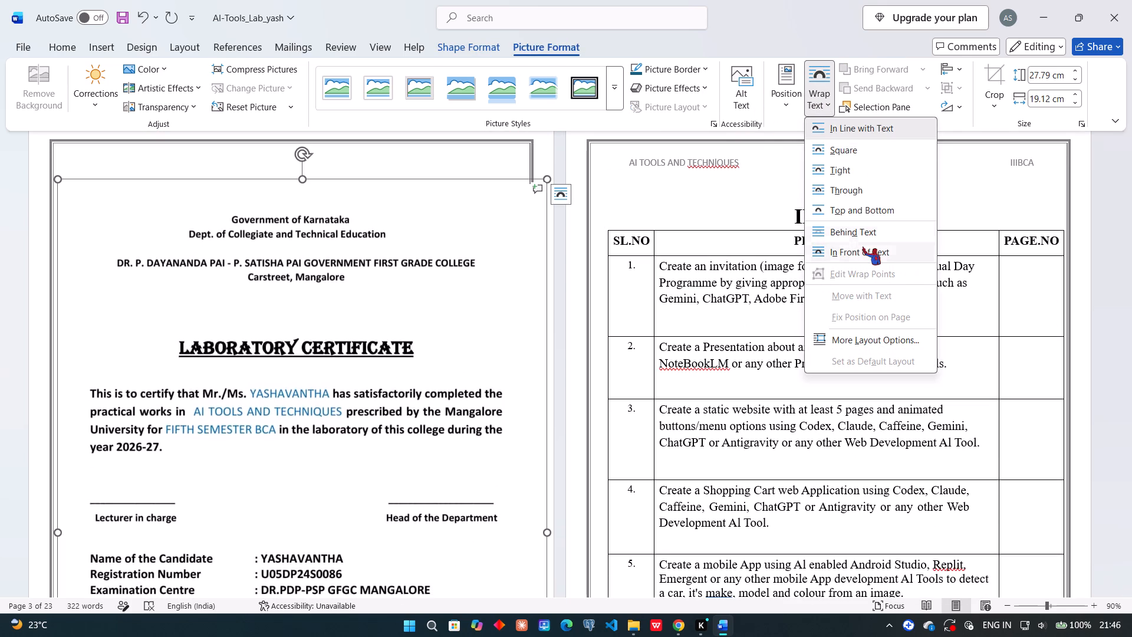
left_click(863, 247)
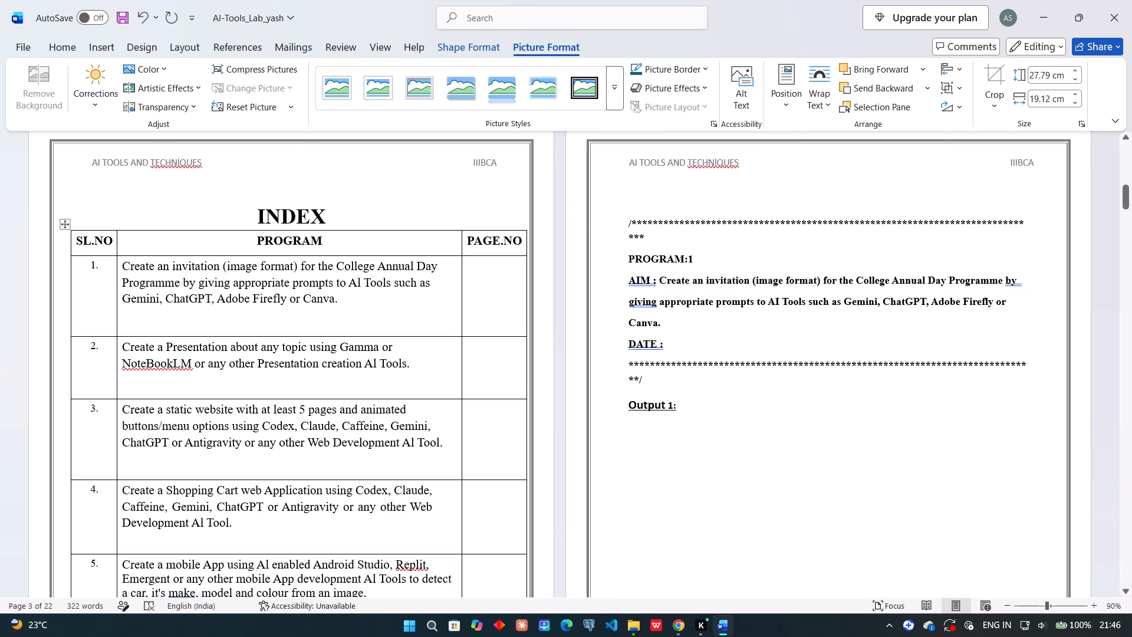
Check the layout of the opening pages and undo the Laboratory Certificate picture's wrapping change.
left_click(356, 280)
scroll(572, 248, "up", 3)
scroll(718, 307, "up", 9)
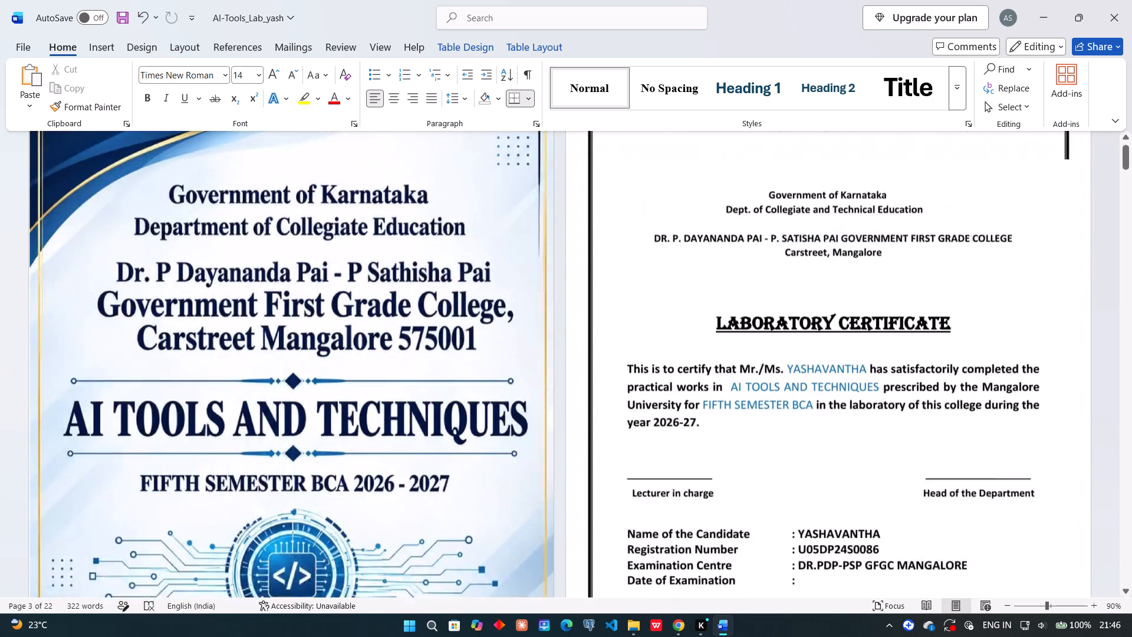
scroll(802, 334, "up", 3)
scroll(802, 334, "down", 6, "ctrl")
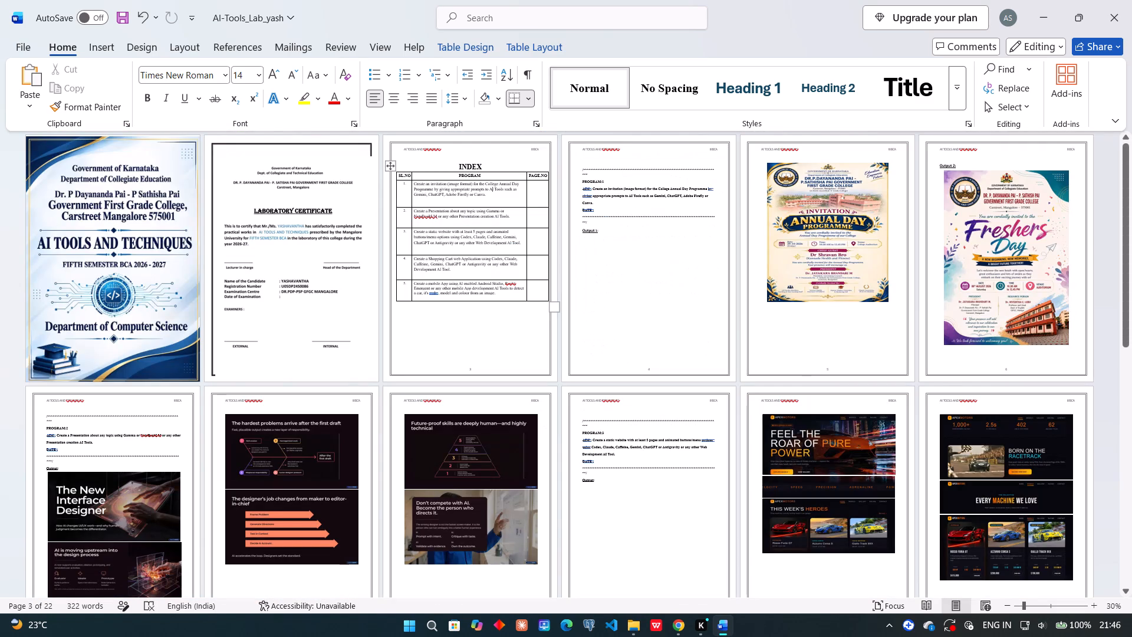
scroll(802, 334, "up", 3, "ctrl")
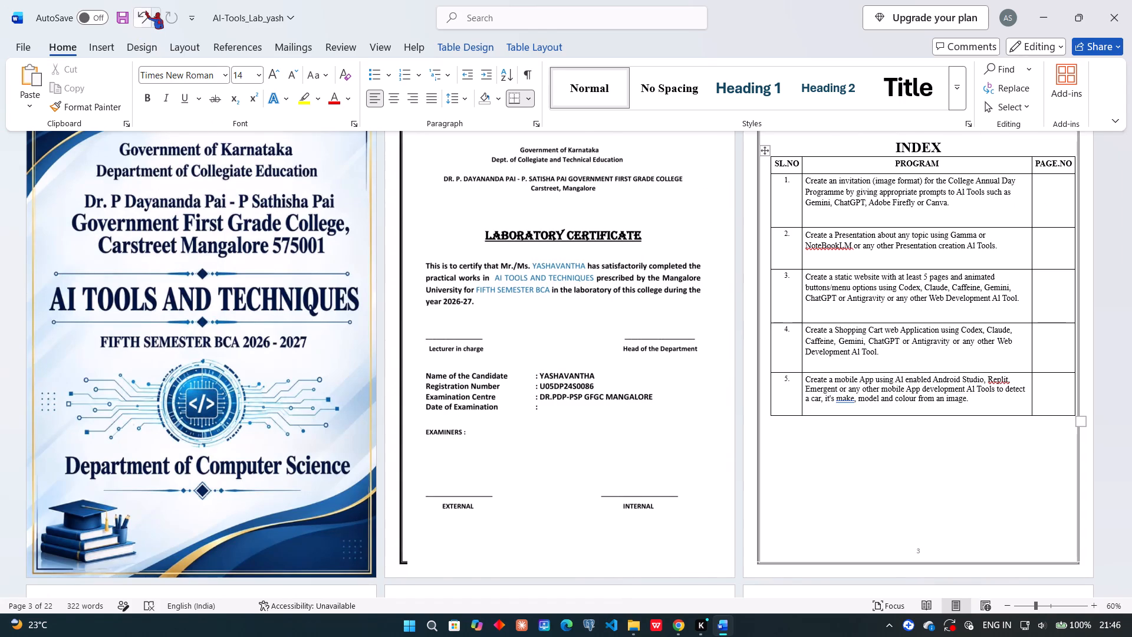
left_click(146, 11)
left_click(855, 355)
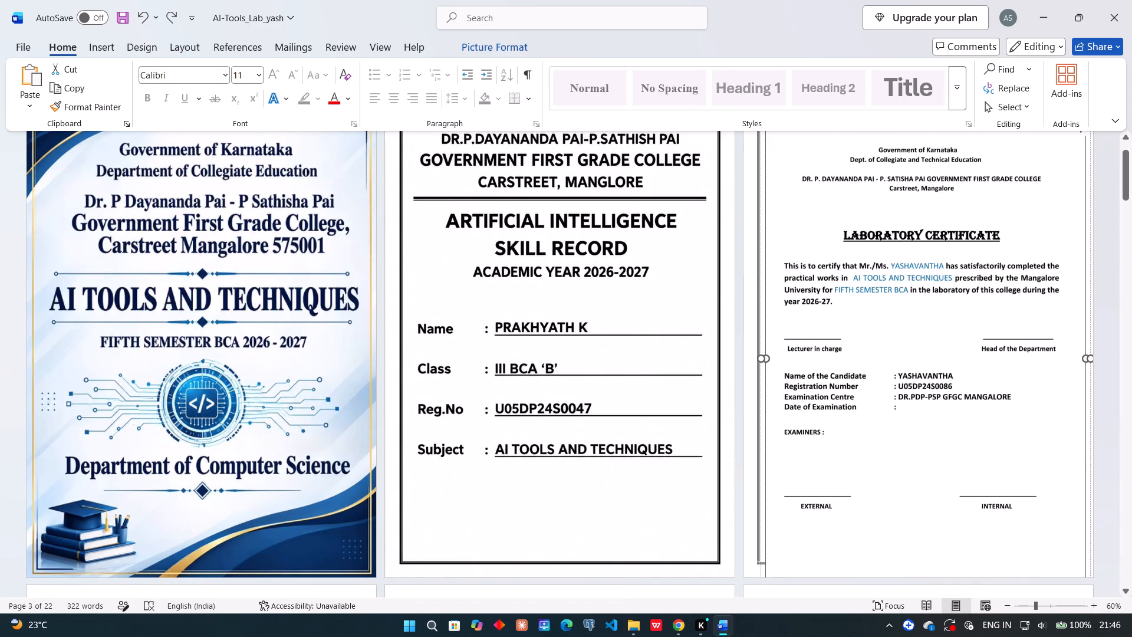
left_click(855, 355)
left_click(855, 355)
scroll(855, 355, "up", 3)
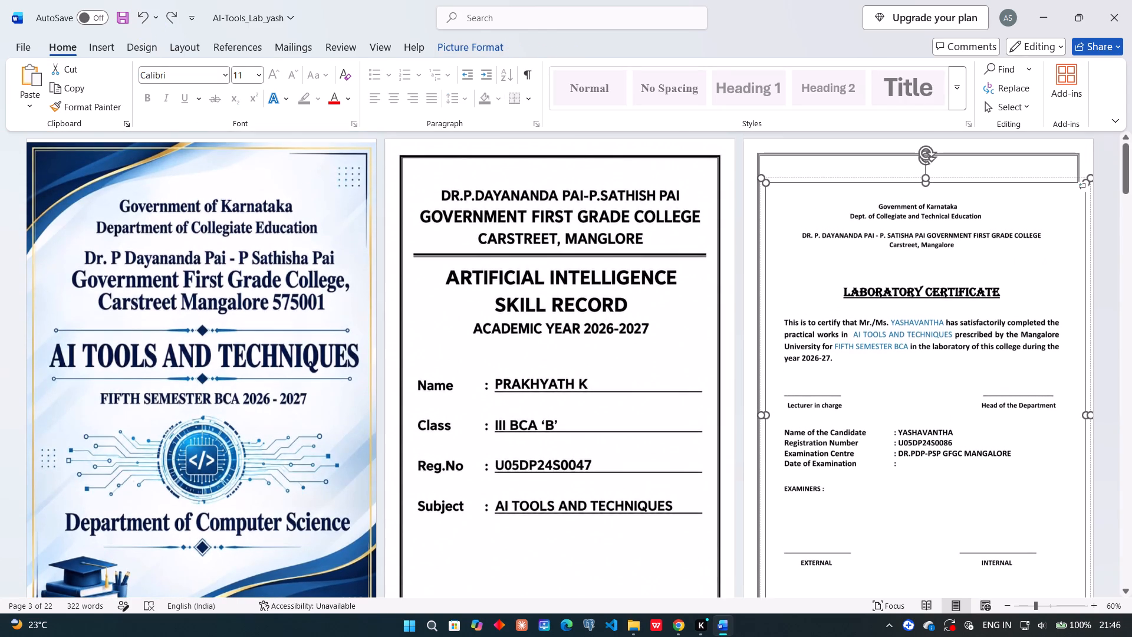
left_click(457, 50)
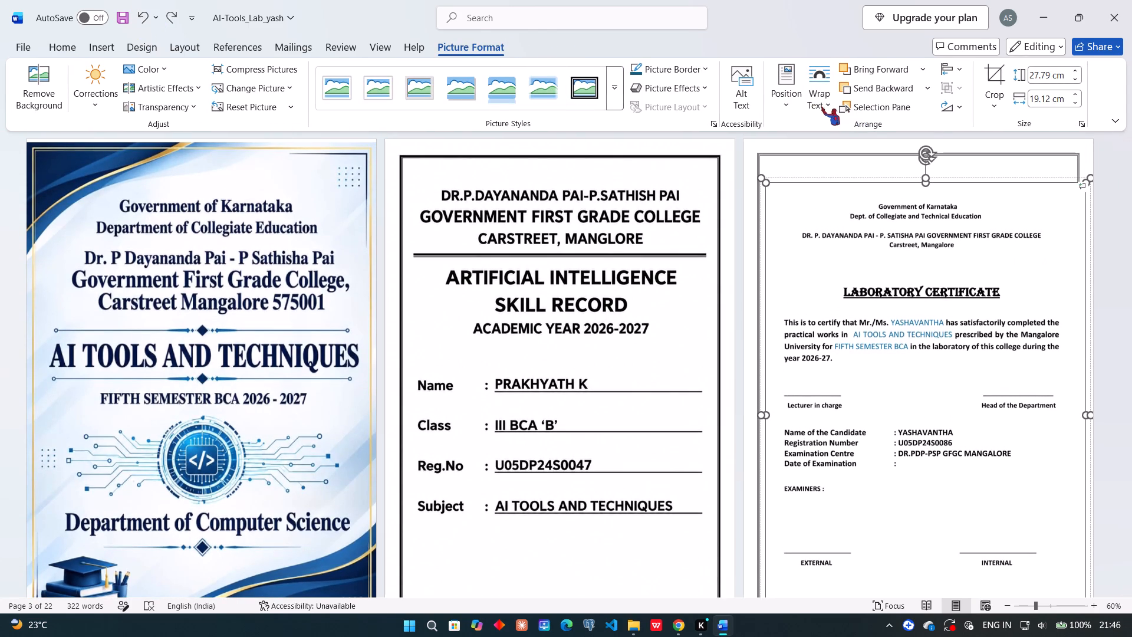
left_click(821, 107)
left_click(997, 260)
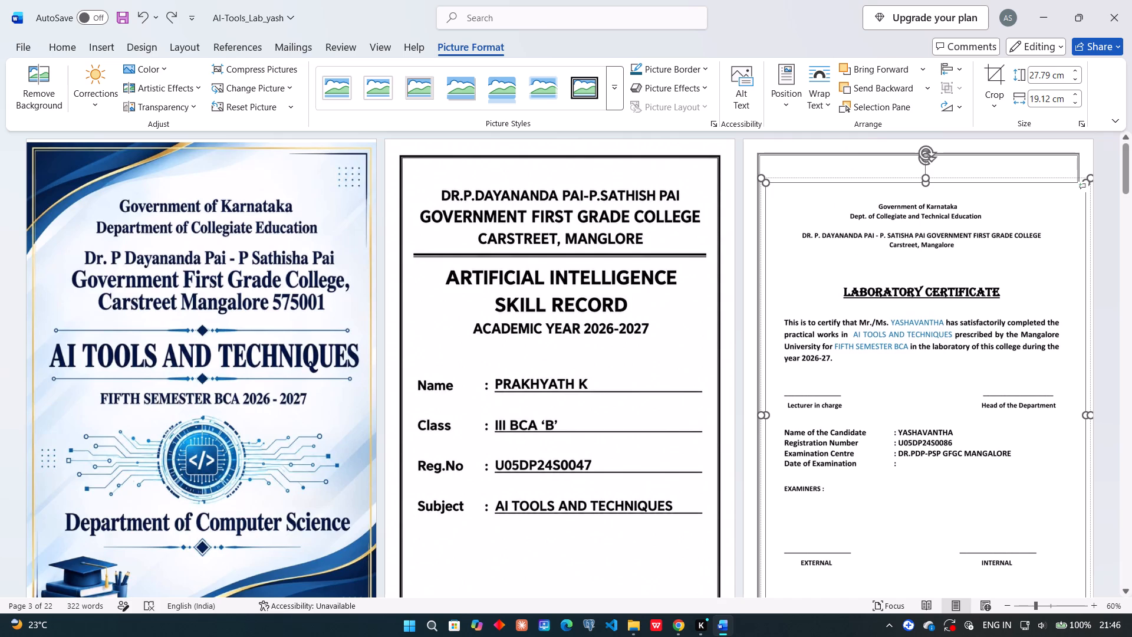
Cut the Laboratory Certificate picture from page 3.
left_click(946, 252)
left_click(984, 195)
left_click(975, 202)
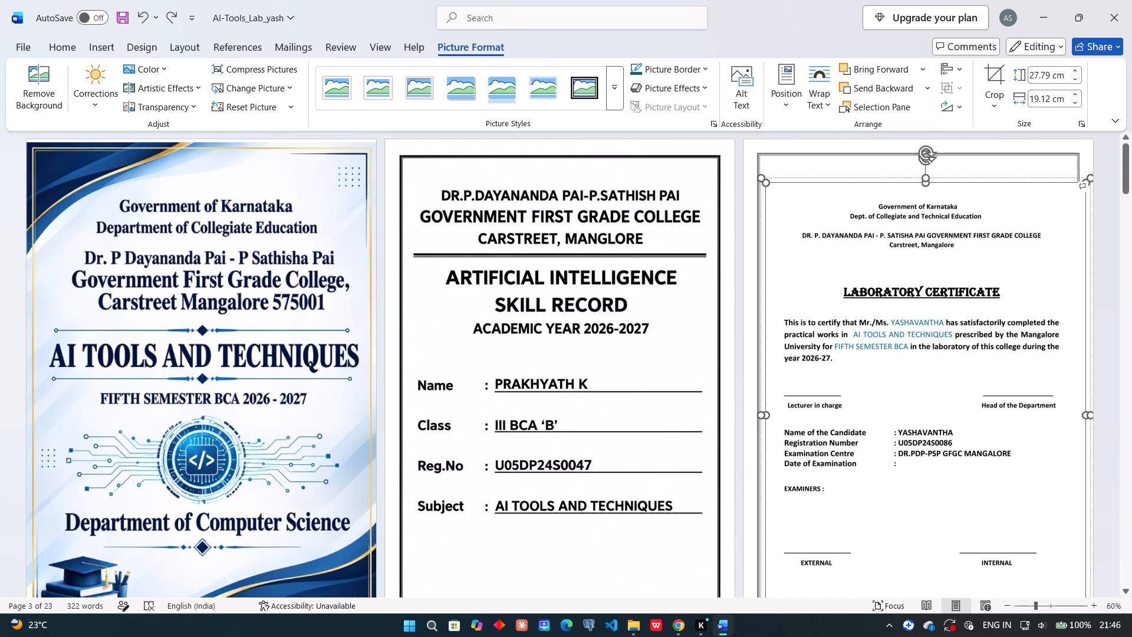
right_click(963, 204)
left_click(909, 255)
right_click(931, 224)
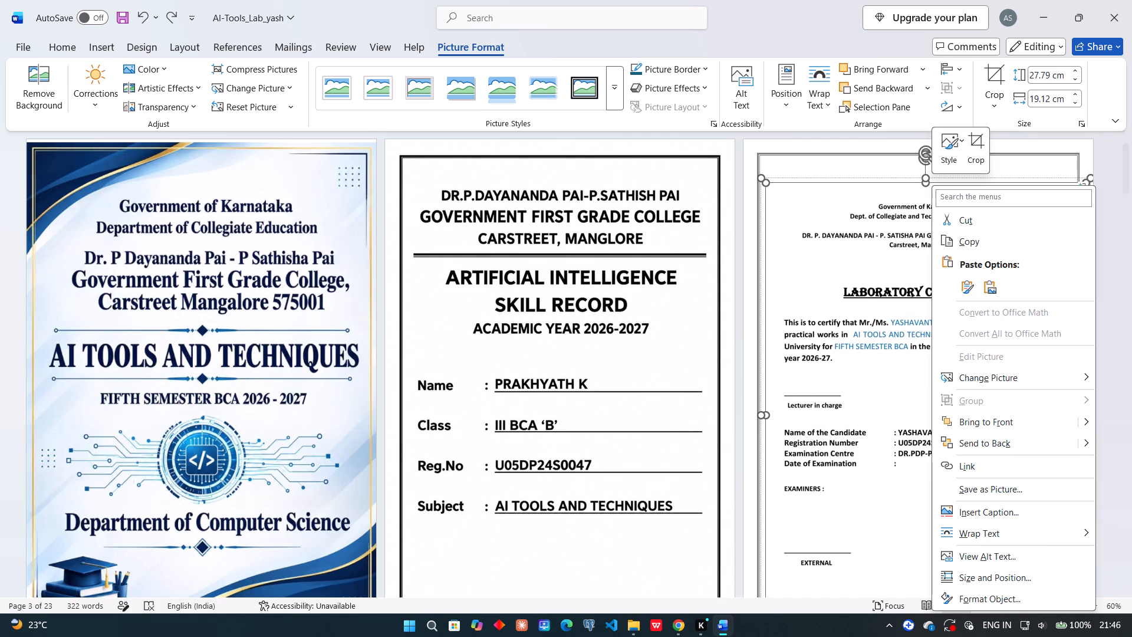
left_click(970, 222)
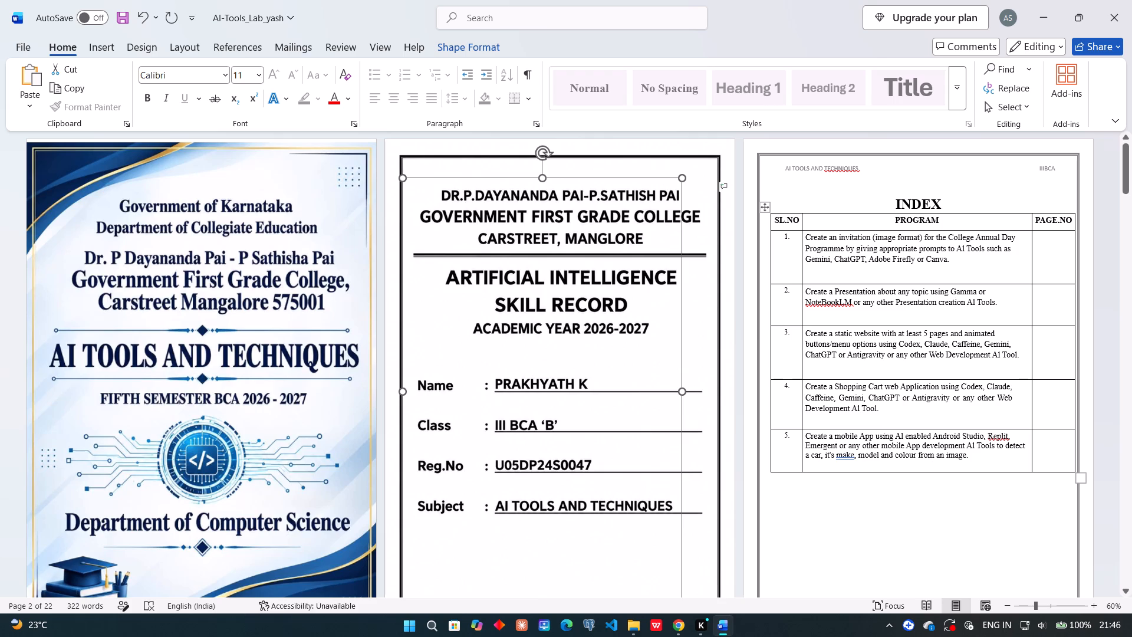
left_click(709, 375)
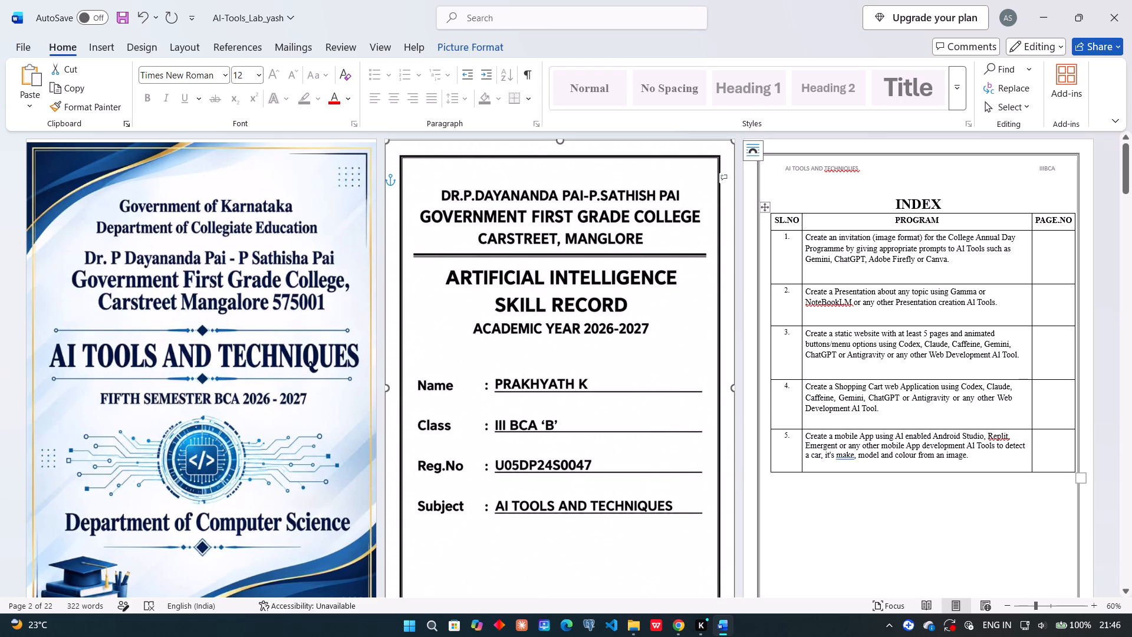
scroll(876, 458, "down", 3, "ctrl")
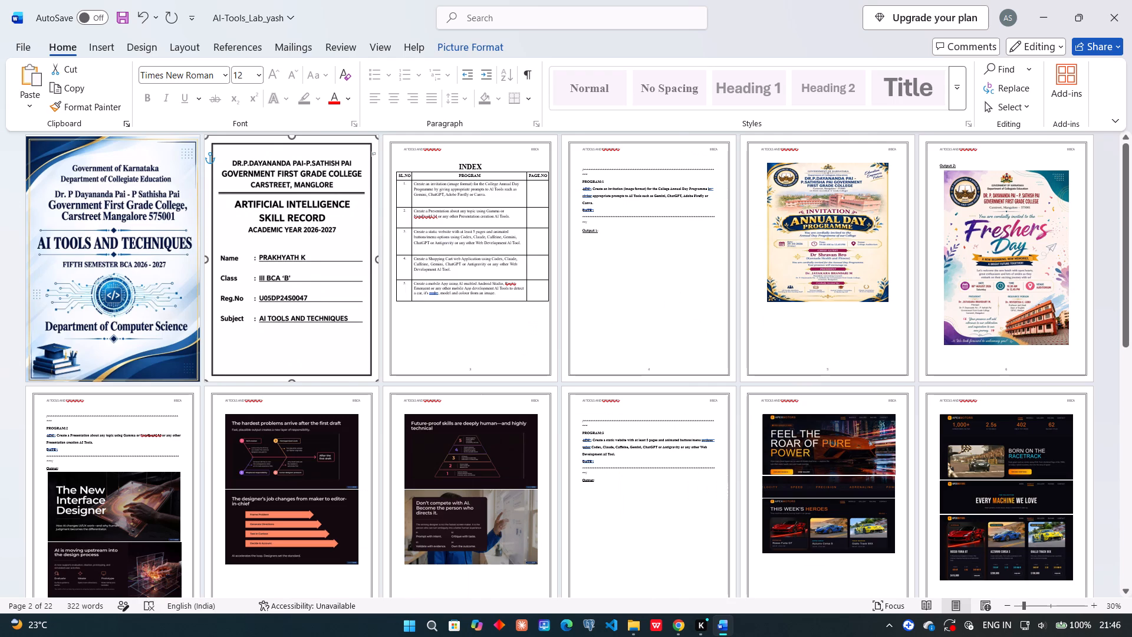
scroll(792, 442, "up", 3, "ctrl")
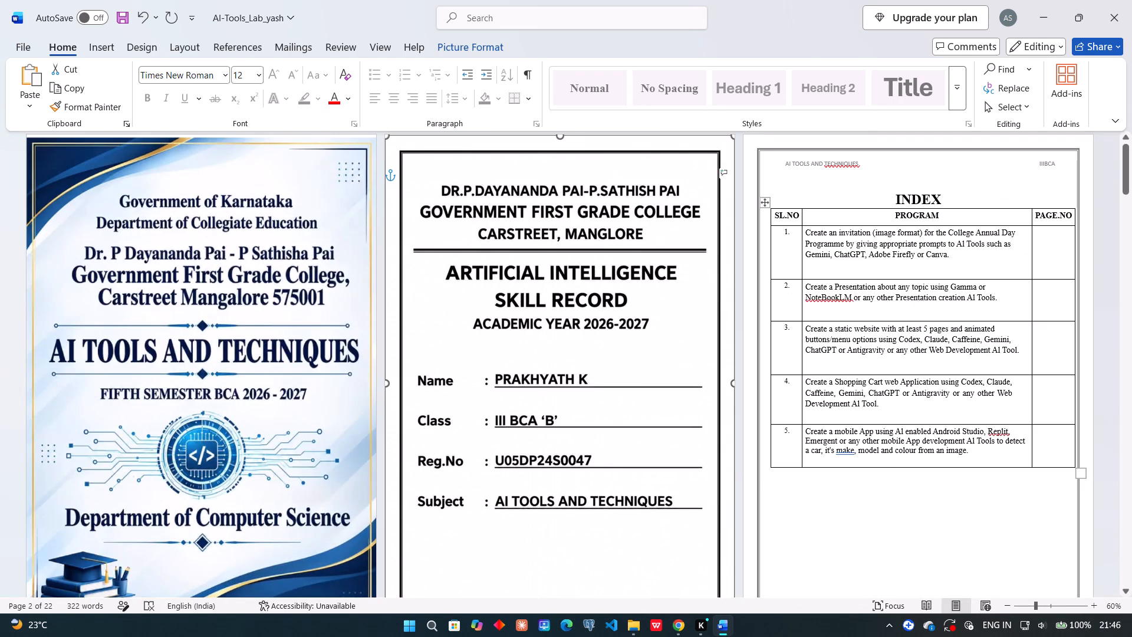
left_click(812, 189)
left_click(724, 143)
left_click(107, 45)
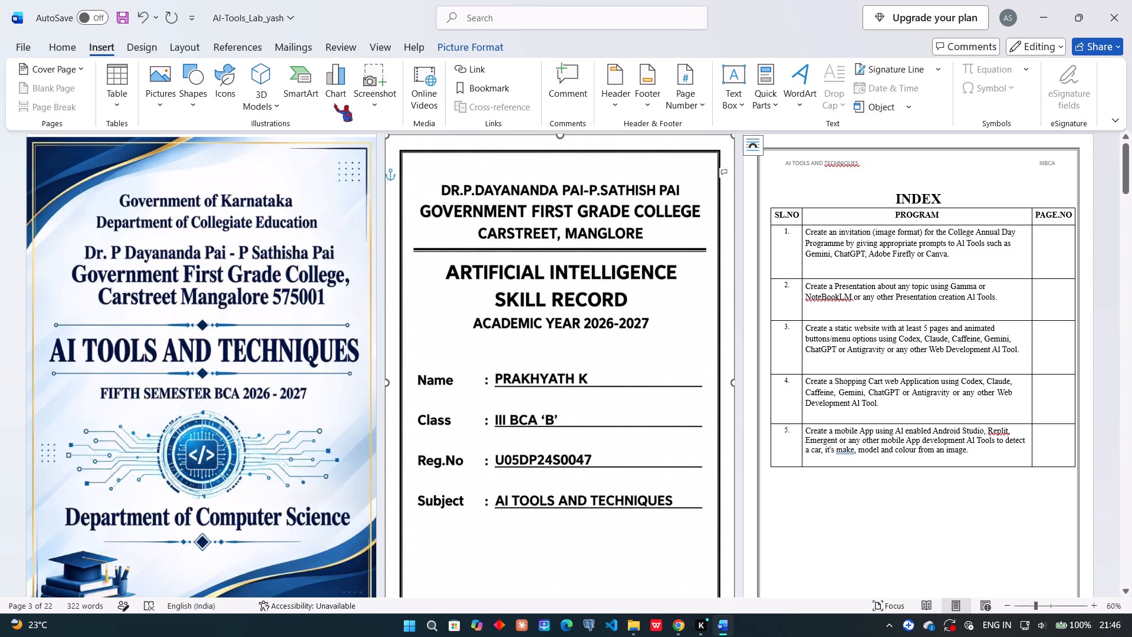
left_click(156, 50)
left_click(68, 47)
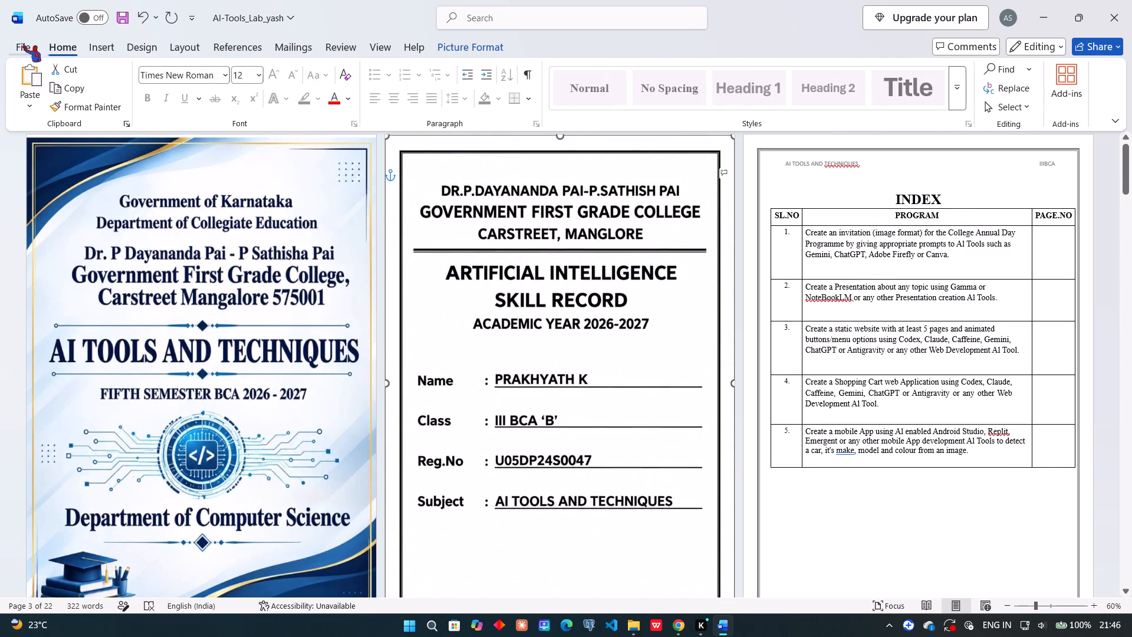
Insert a page break in place of the INDEX heading on page 3, moving the program table to the following page.
left_click(173, 49)
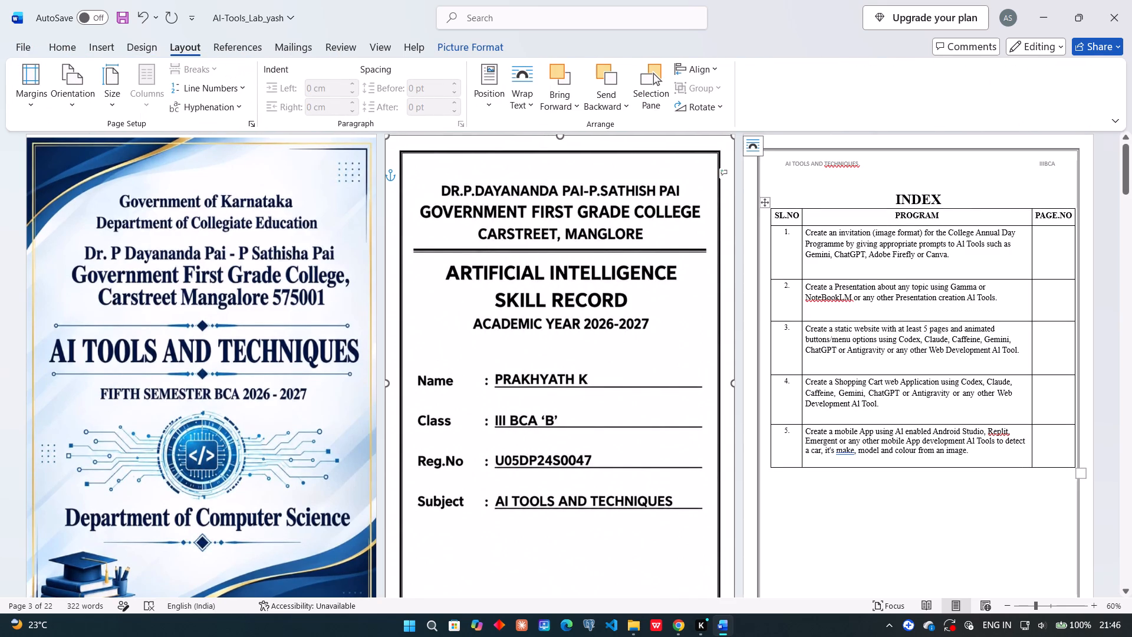
left_click(850, 495)
left_click(753, 153)
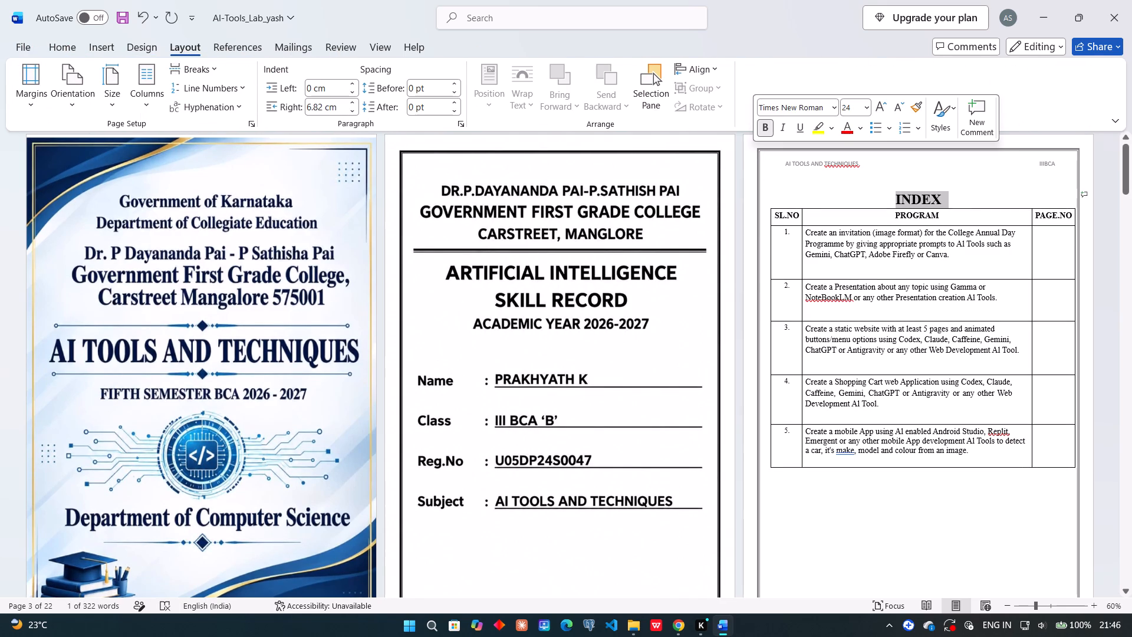
left_click(212, 64)
left_click(281, 130)
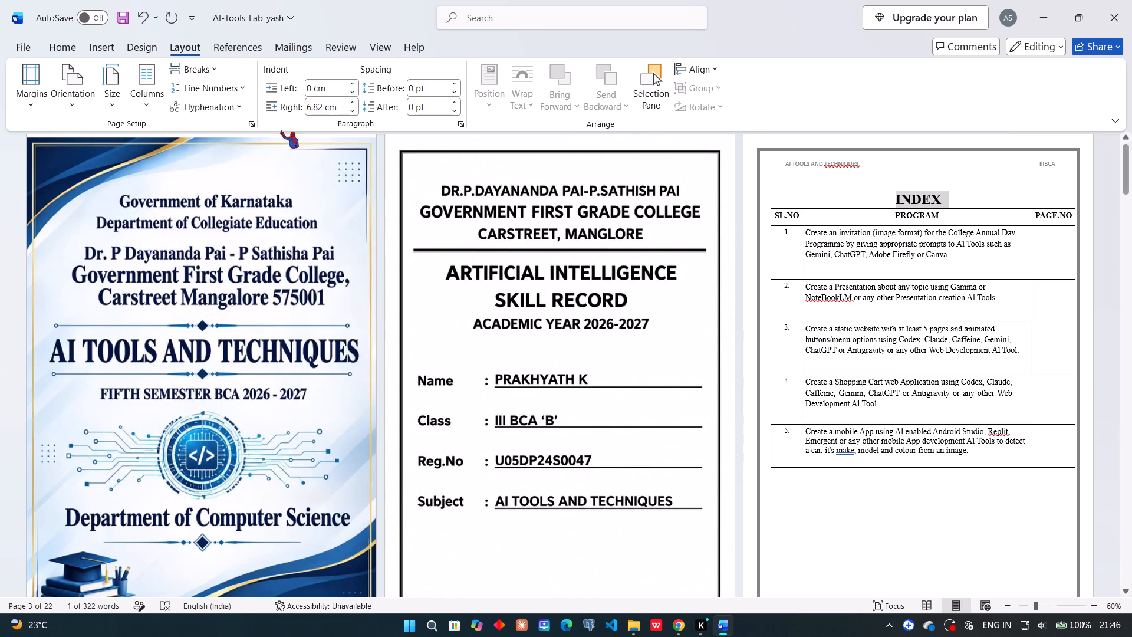
scroll(752, 318, "down", 3)
scroll(752, 318, "up", 4)
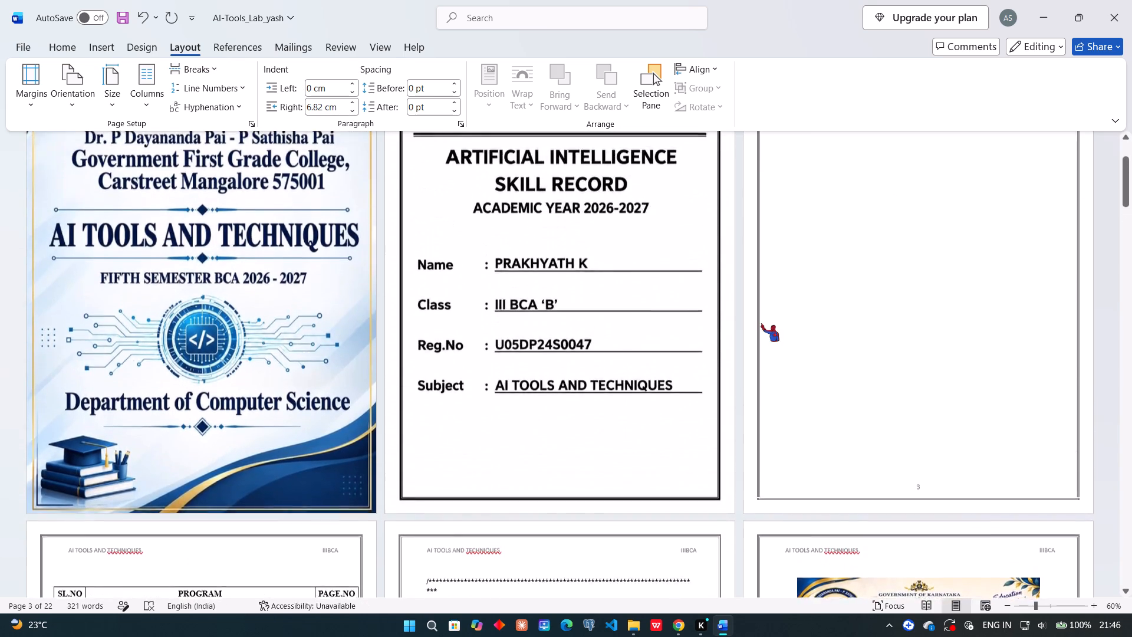
scroll(761, 324, "up", 2)
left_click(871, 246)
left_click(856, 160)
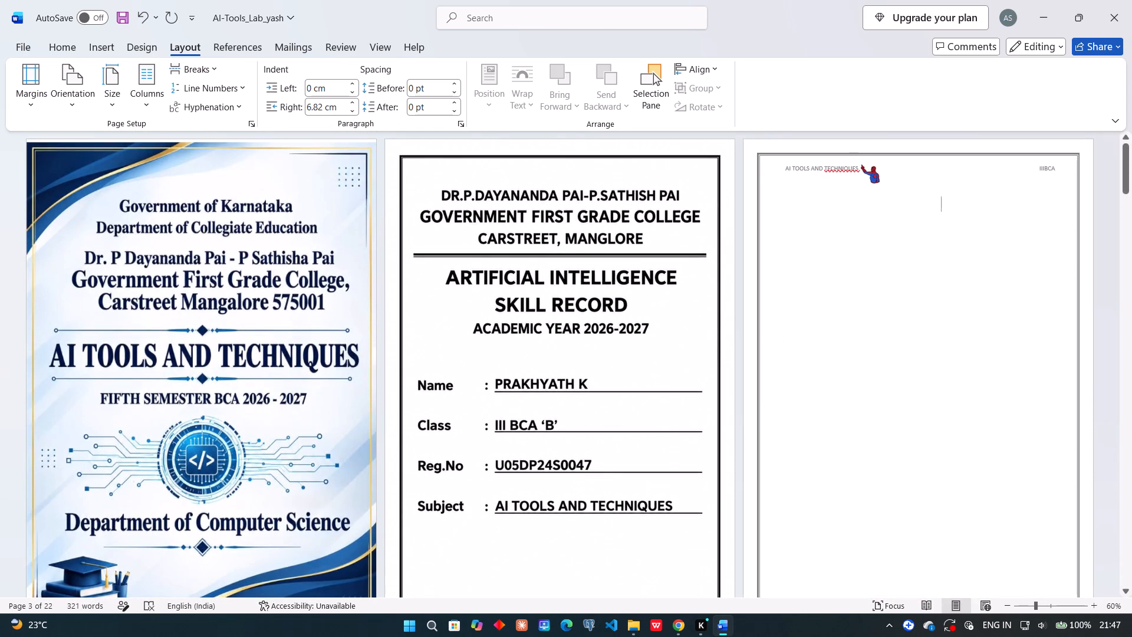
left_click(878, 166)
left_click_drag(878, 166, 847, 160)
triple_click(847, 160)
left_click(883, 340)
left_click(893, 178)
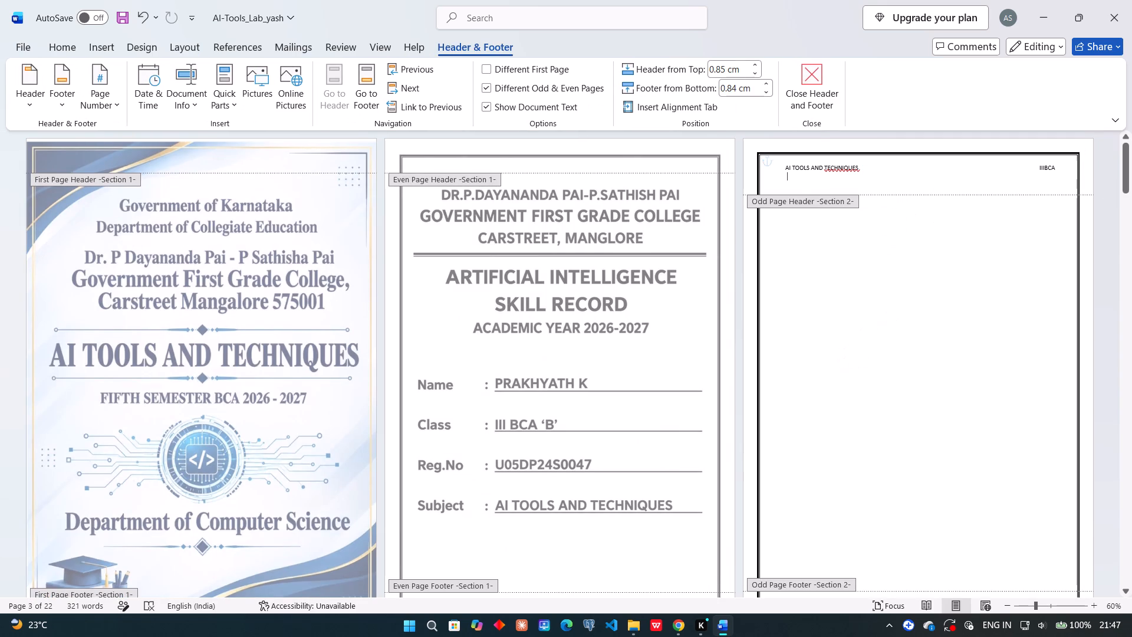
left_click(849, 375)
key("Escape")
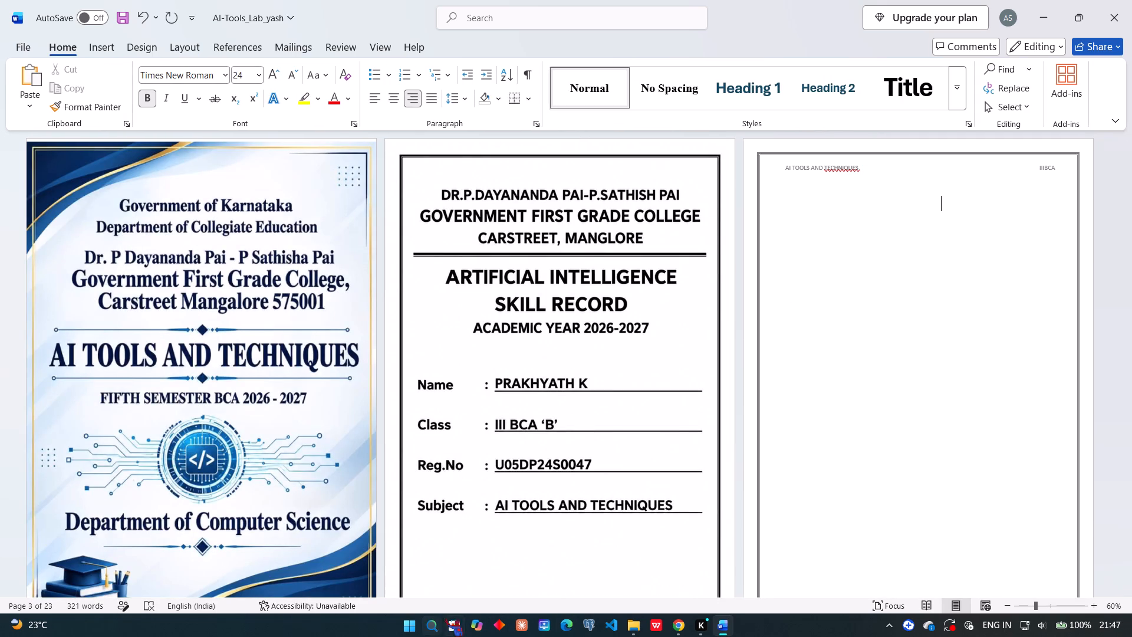
Search the computer's apps for WhatsApp.
left_click(432, 619)
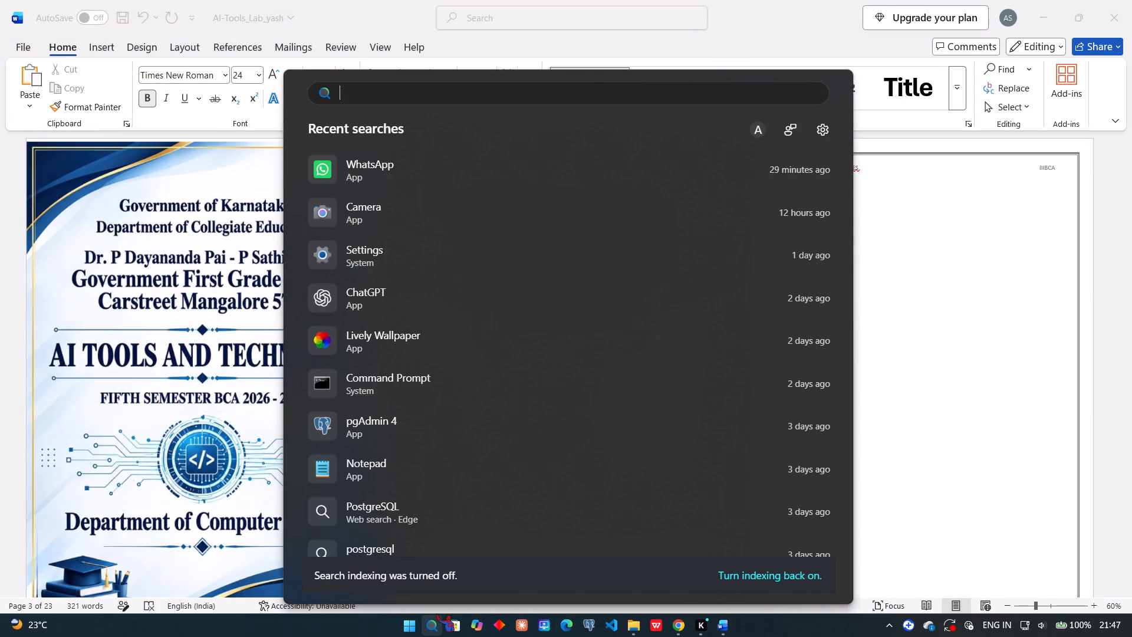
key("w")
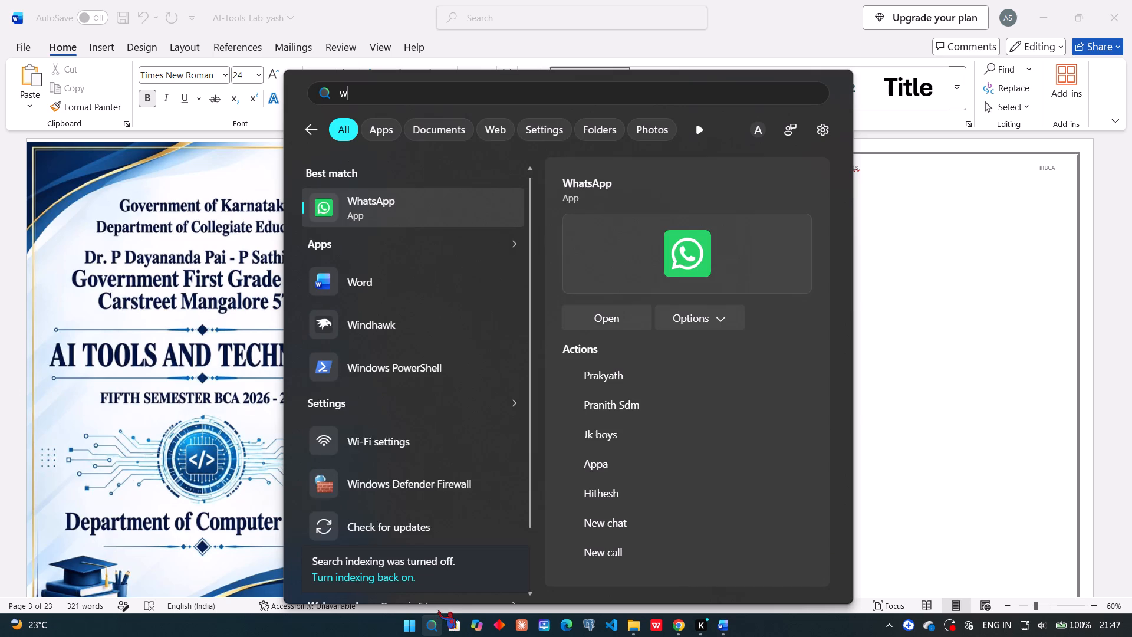